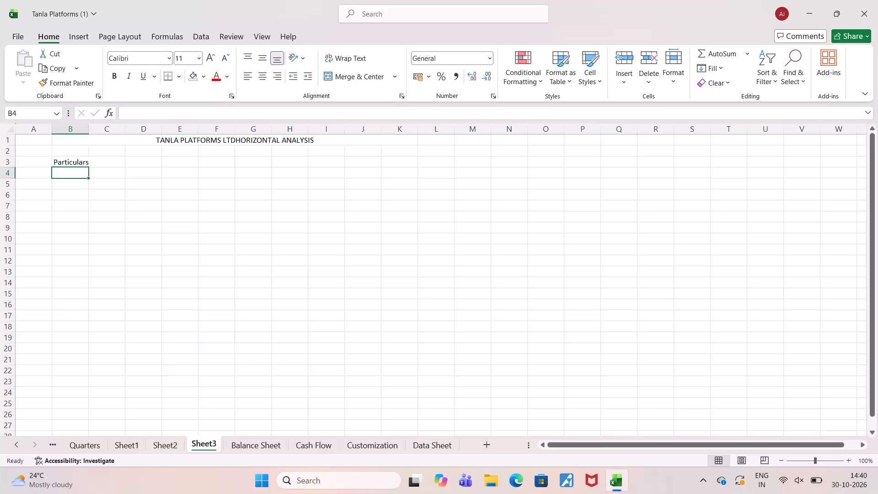
Link cell B4 of Sheet3 to the Sales label in cell A17 of the Data Sheet.
{"action": "key", "text": "equal"}
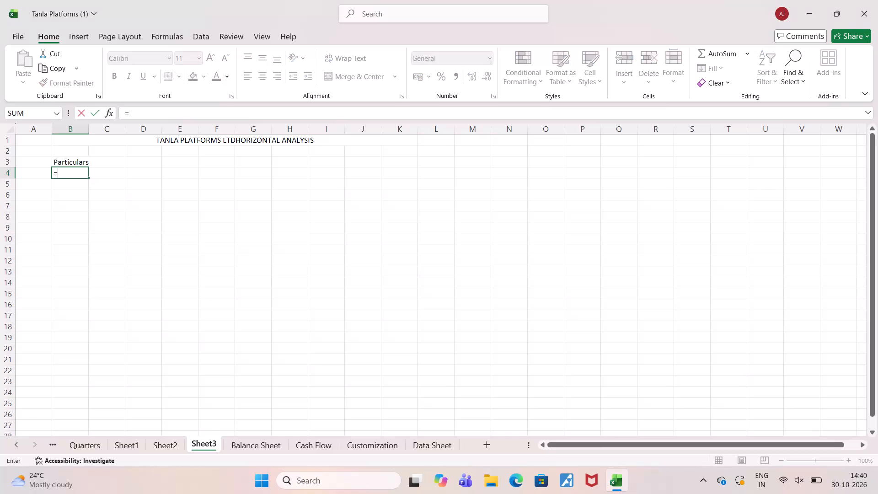
{"action": "left_click", "coordinate": [438, 441]}
{"action": "scroll", "coordinate": [148, 226], "scroll_direction": "up", "scroll_amount": 4}
{"action": "scroll", "coordinate": [148, 226], "scroll_direction": "down", "scroll_amount": 2}
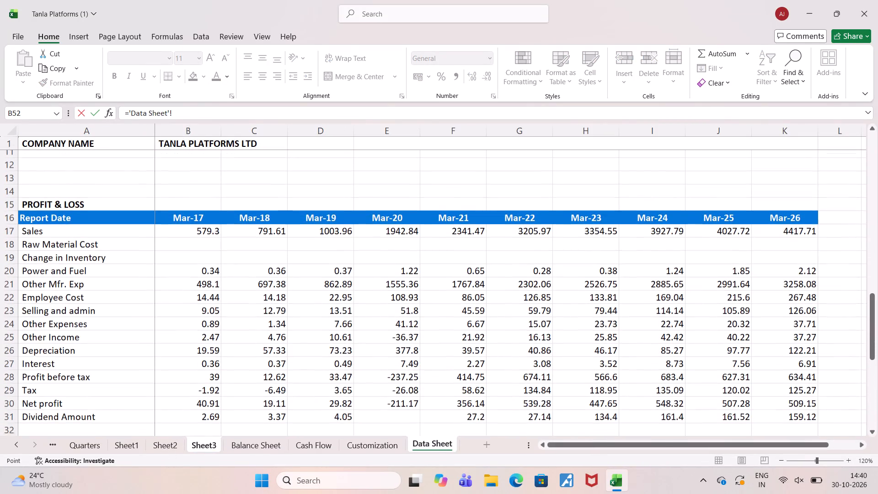
{"action": "scroll", "coordinate": [148, 226], "scroll_direction": "down", "scroll_amount": 1}
{"action": "left_click", "coordinate": [76, 211]}
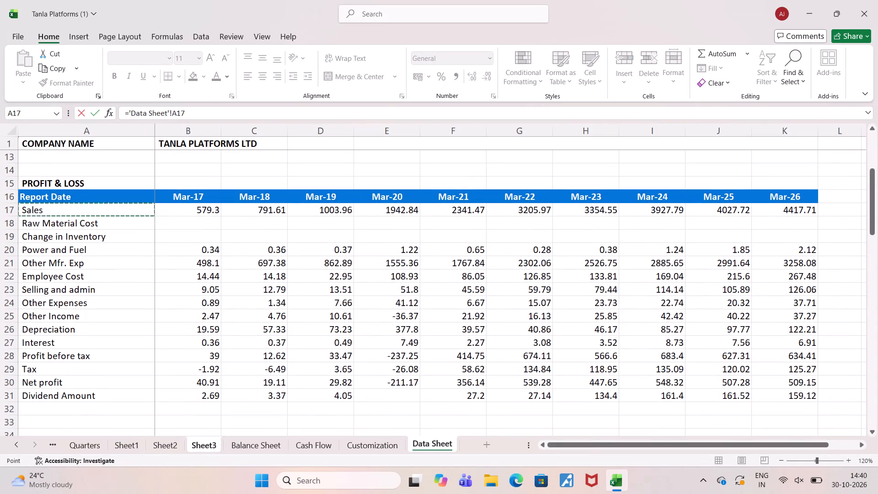
{"action": "key", "text": "Return"}
Fill the label formula from B4 down to Dividend Amount in row 18, leaving B19 and B20 cleared.
{"action": "left_click", "coordinate": [65, 170]}
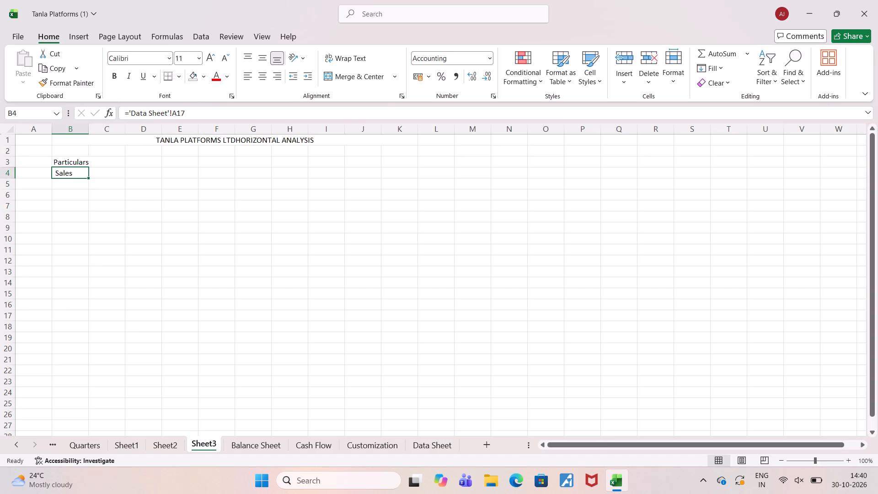
{"action": "left_click_drag", "start_coordinate": [89, 177], "coordinate": [102, 354]}
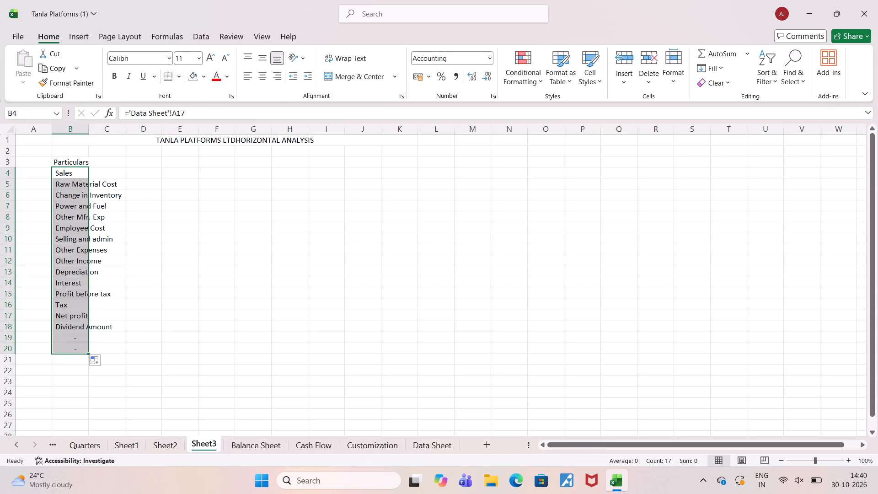
{"action": "left_click", "coordinate": [80, 342]}
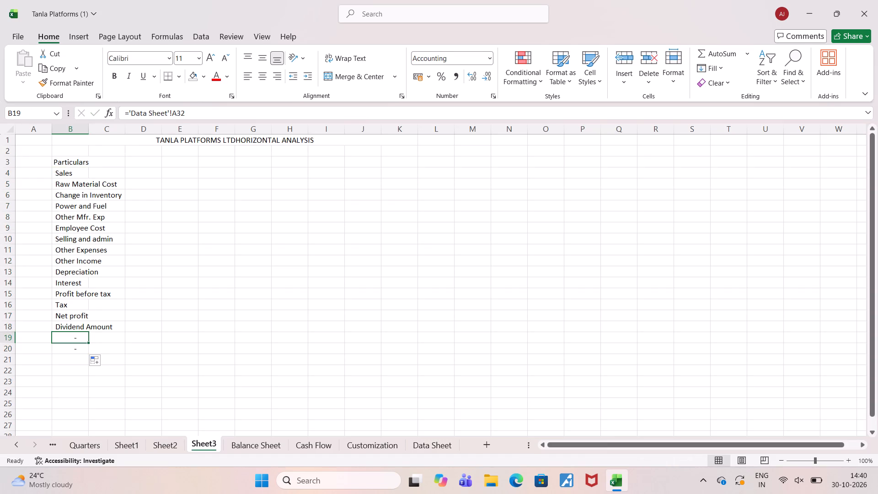
{"action": "key", "text": "BackSpace"}
{"action": "key", "text": "Down"}
{"action": "key", "text": "BackSpace"}
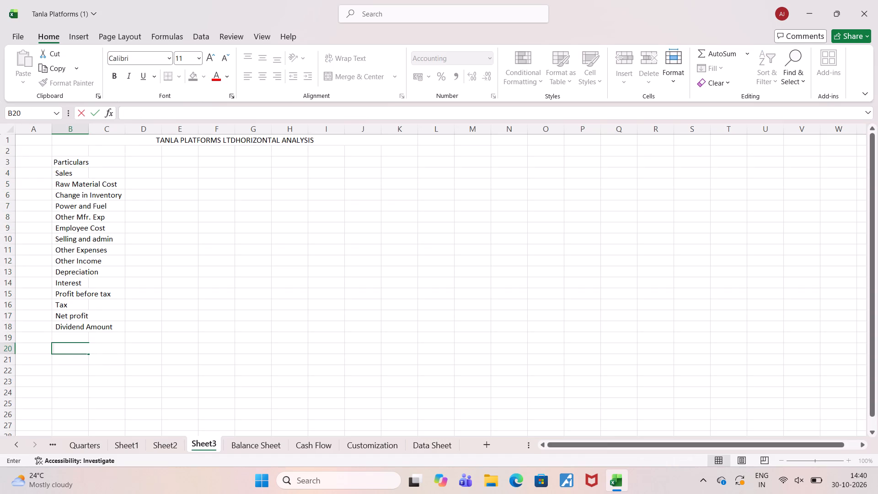
Autofit the width of column B to its line-item labels.
{"action": "double_click", "coordinate": [85, 130]}
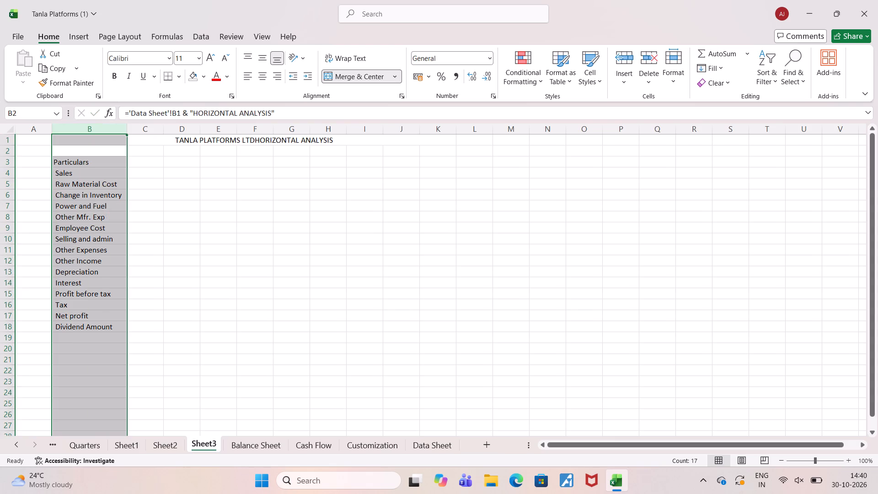
{"action": "left_click", "coordinate": [148, 307]}
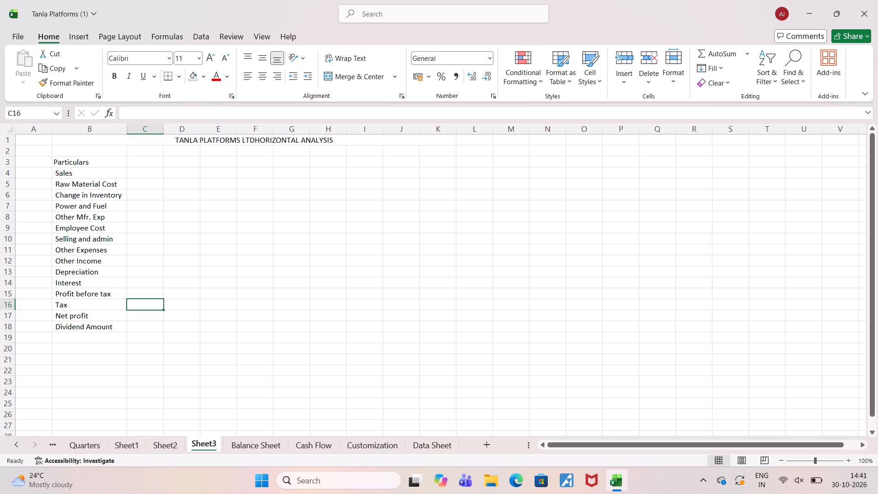
Link cell C3 to the Mar-17 date header in cell C26 of Sheet2.
{"action": "left_click", "coordinate": [136, 161]}
{"action": "key", "text": "equal"}
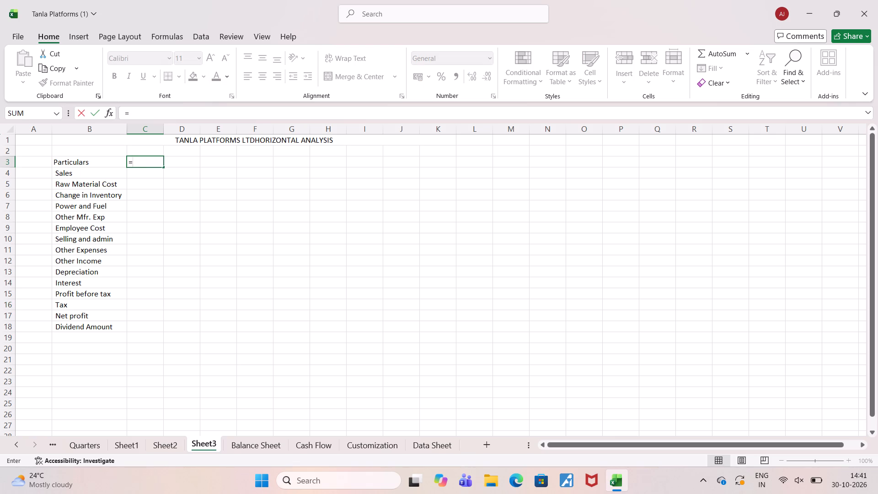
{"action": "left_click", "coordinate": [155, 442]}
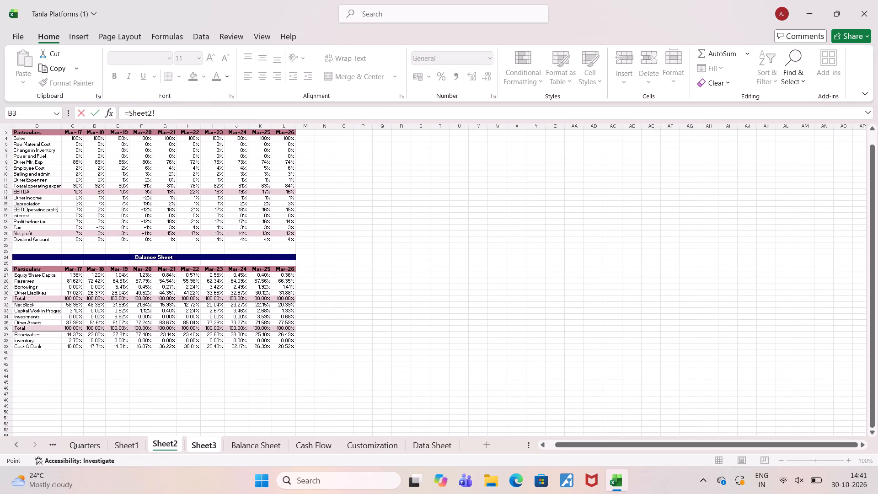
{"action": "scroll", "coordinate": [82, 270], "scroll_direction": "up", "scroll_amount": 1, "text": "ctrl"}
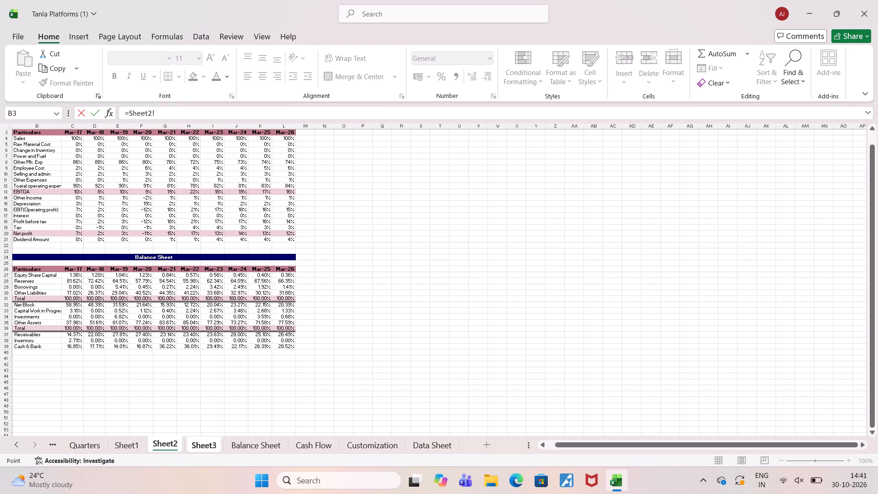
{"action": "left_click", "coordinate": [74, 268]}
{"action": "key", "text": "Return"}
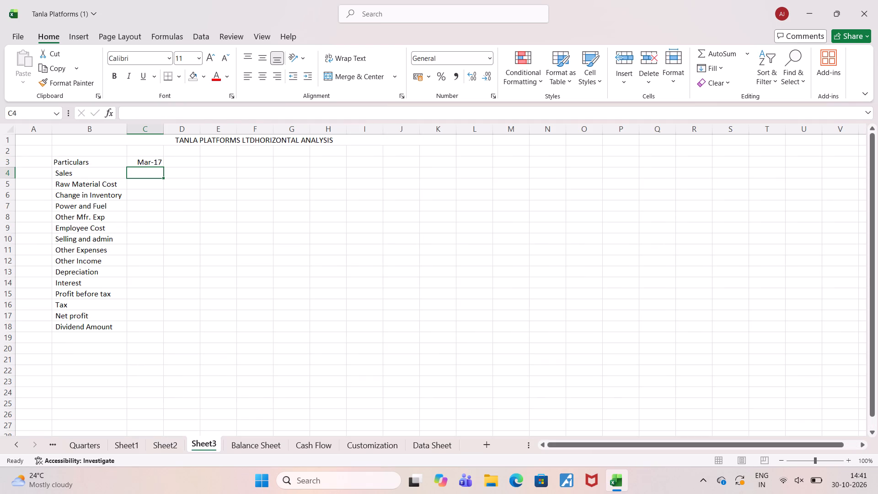
Fill the date formula in C3 across row 3 through L3, covering Mar-17 to Mar-26.
{"action": "left_click", "coordinate": [156, 199]}
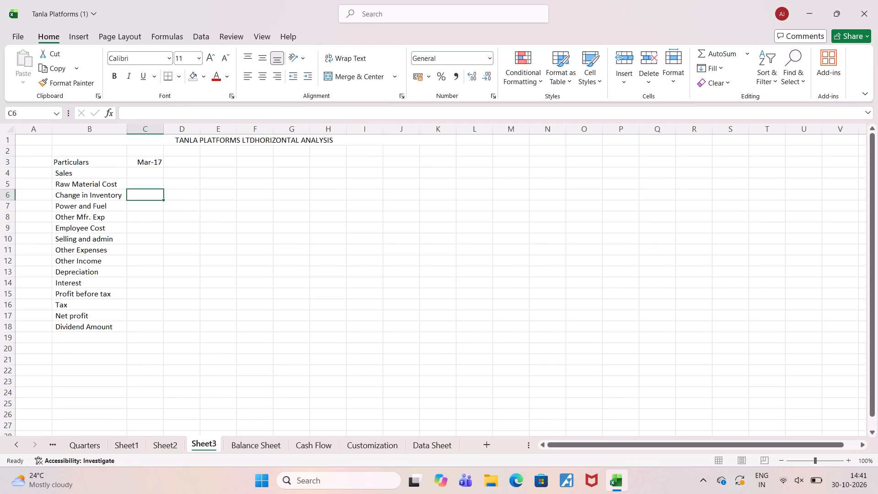
{"action": "left_click", "coordinate": [154, 160]}
{"action": "left_click_drag", "start_coordinate": [162, 166], "coordinate": [390, 178]}
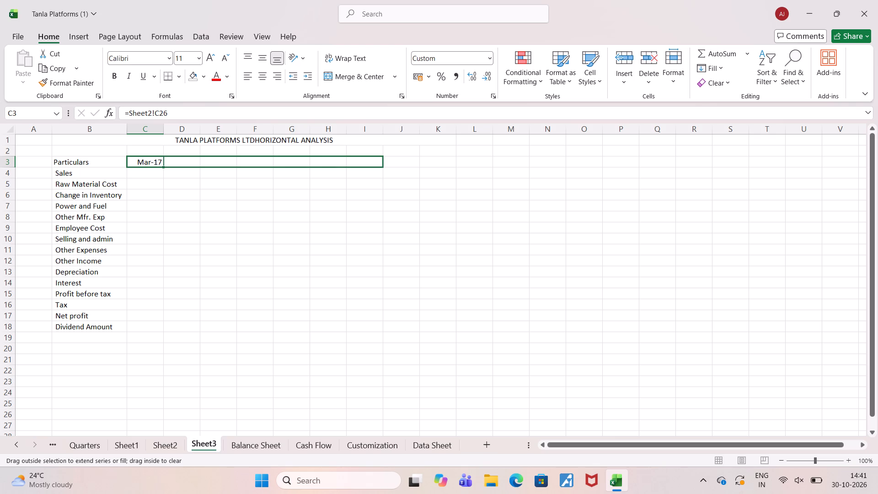
{"action": "left_click_drag", "start_coordinate": [390, 178], "coordinate": [414, 174]}
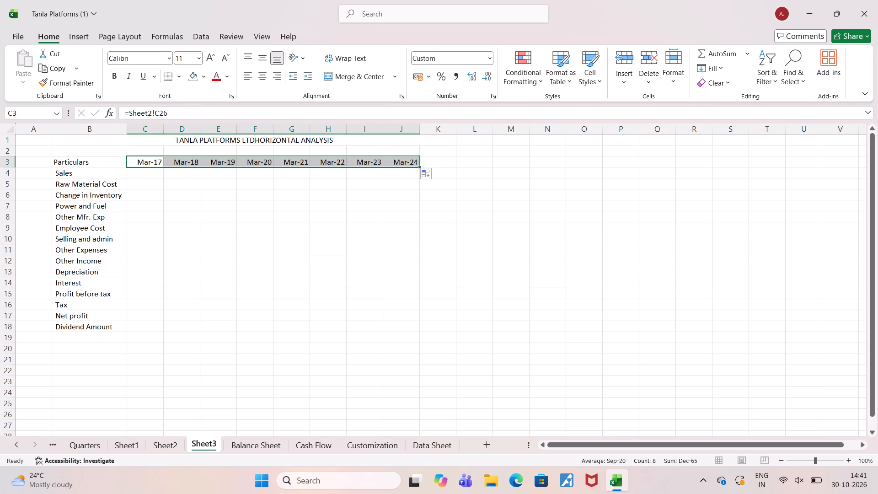
{"action": "left_click_drag", "start_coordinate": [418, 166], "coordinate": [476, 163]}
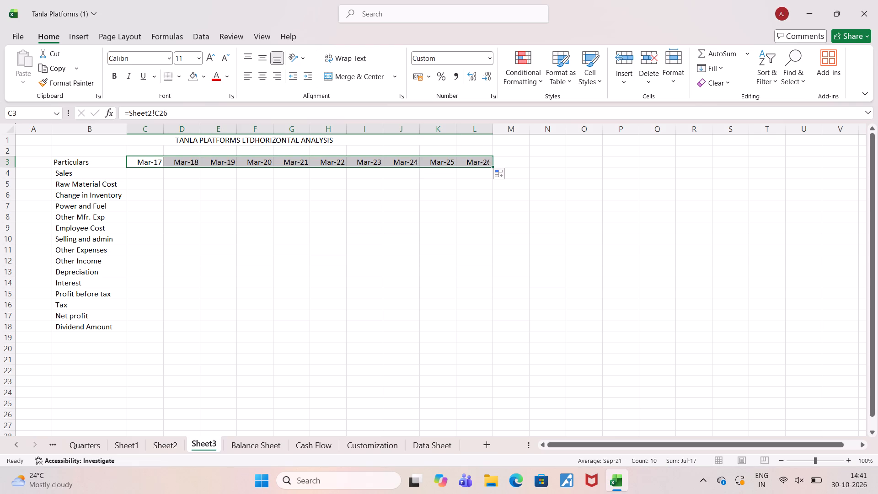
{"action": "left_click", "coordinate": [411, 258]}
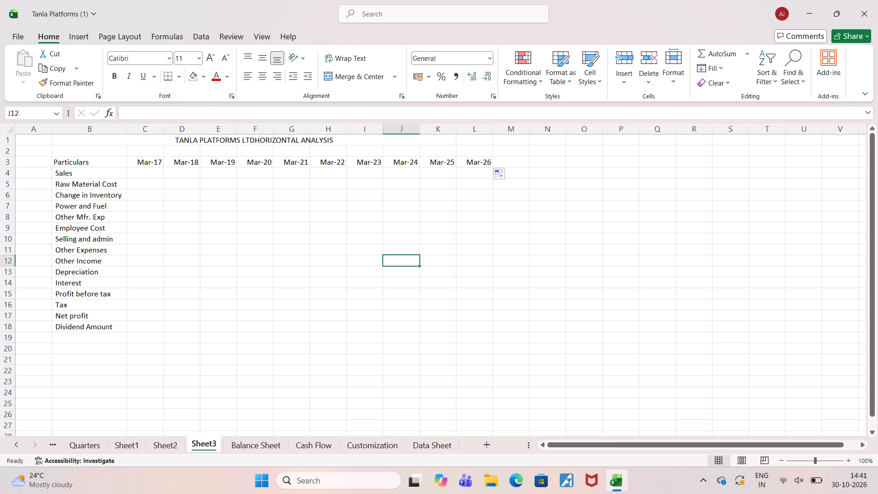
Make the header row B3:L3 bold and give it the medium rose theme fill.
{"action": "left_click", "coordinate": [89, 167]}
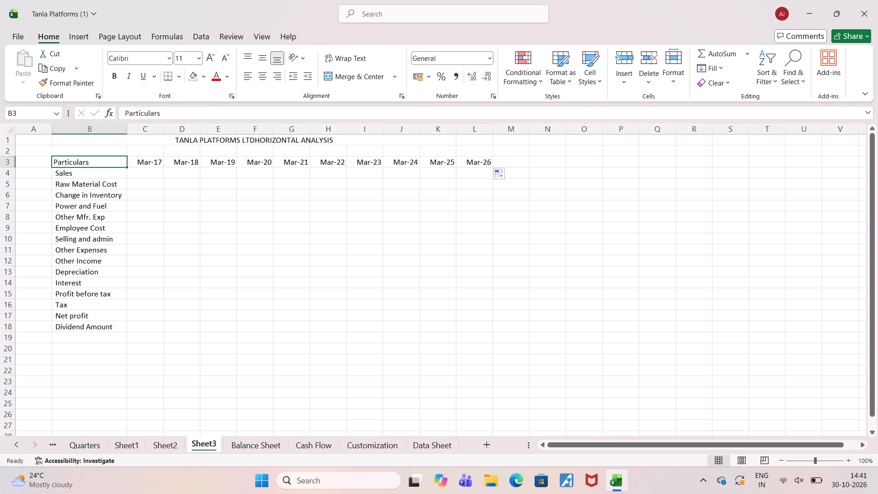
{"action": "key", "text": "shift+Right"}
{"action": "key", "text": "shift+Right"}
{"action": "key", "text": "shift+Right"}
{"action": "key", "text": "shift+Right"}
{"action": "key", "text": "shift+Right"}
{"action": "key", "text": "shift+Right"}
{"action": "key", "text": "shift+Right"}
{"action": "key", "text": "shift+Right"}
{"action": "key", "text": "shift+Right"}
{"action": "key", "text": "shift+Right"}
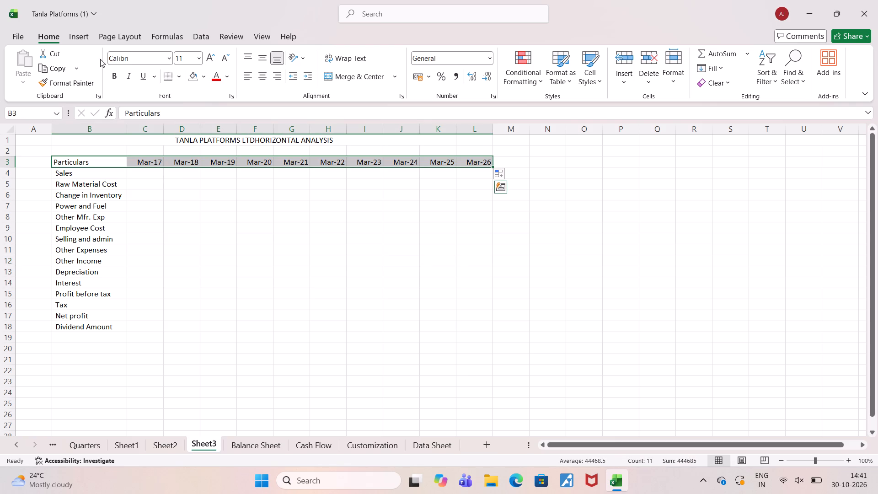
{"action": "left_click", "coordinate": [112, 72]}
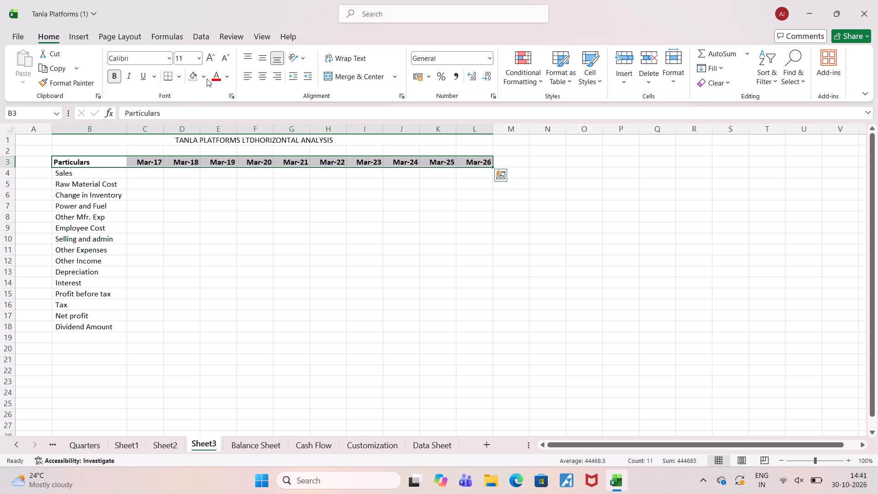
{"action": "left_click", "coordinate": [204, 75]}
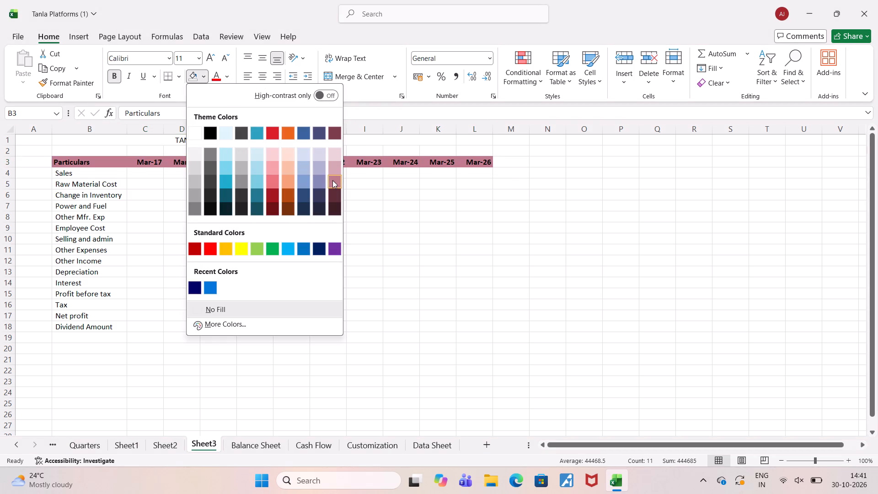
{"action": "left_click", "coordinate": [332, 180]}
Format the merged title in row 1 with a dark indigo theme fill and white font.
{"action": "left_click", "coordinate": [291, 135]}
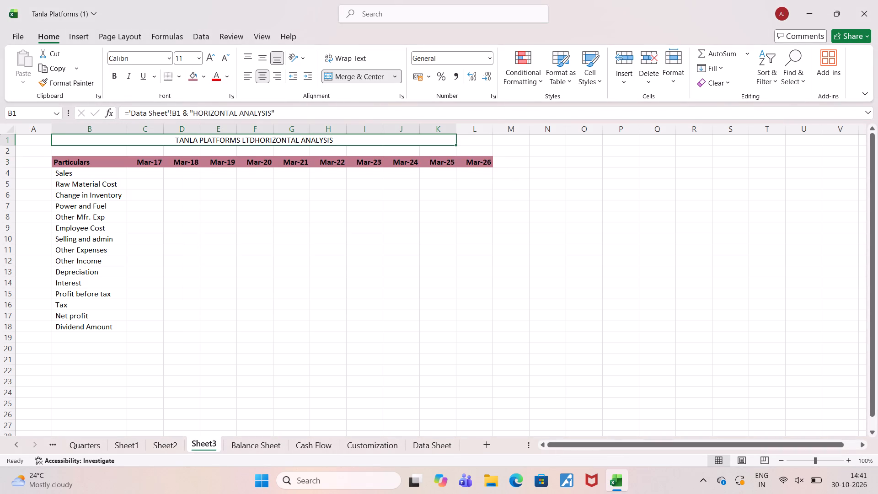
{"action": "left_click", "coordinate": [203, 76]}
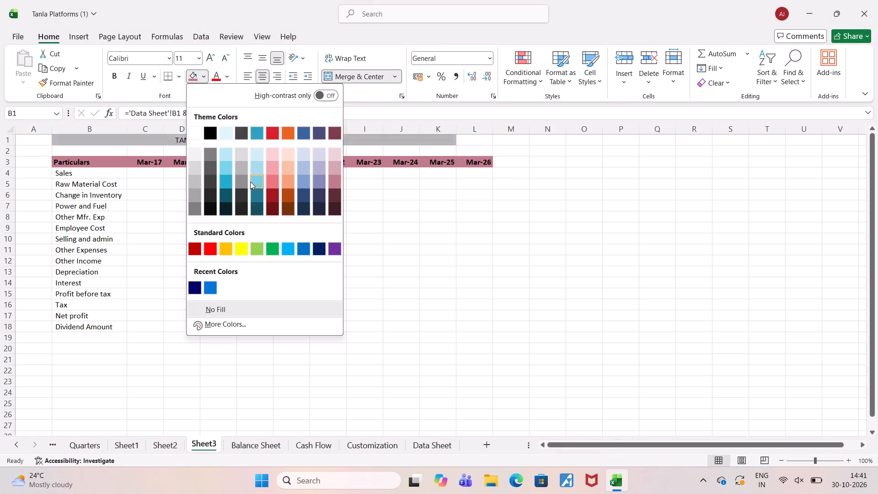
{"action": "left_click", "coordinate": [321, 195]}
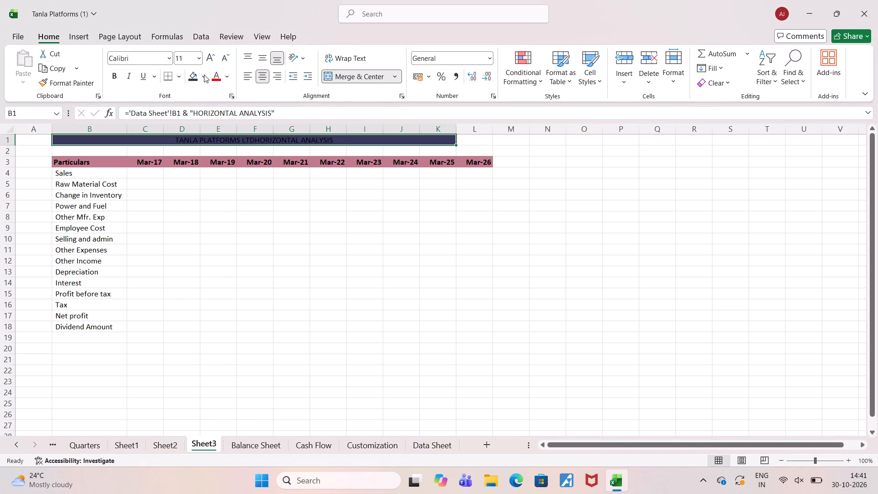
{"action": "left_click", "coordinate": [204, 75]}
{"action": "double_click", "coordinate": [225, 79]}
{"action": "left_click", "coordinate": [225, 79]}
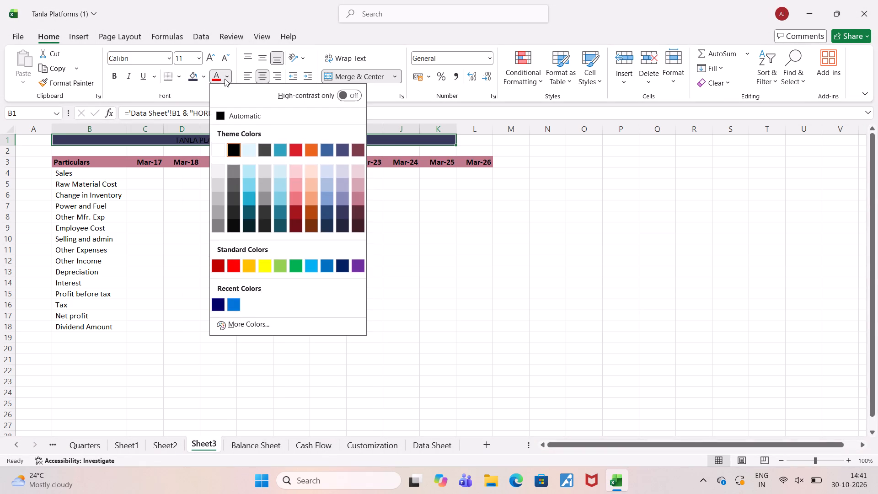
{"action": "left_click", "coordinate": [224, 148]}
{"action": "left_click", "coordinate": [200, 290]}
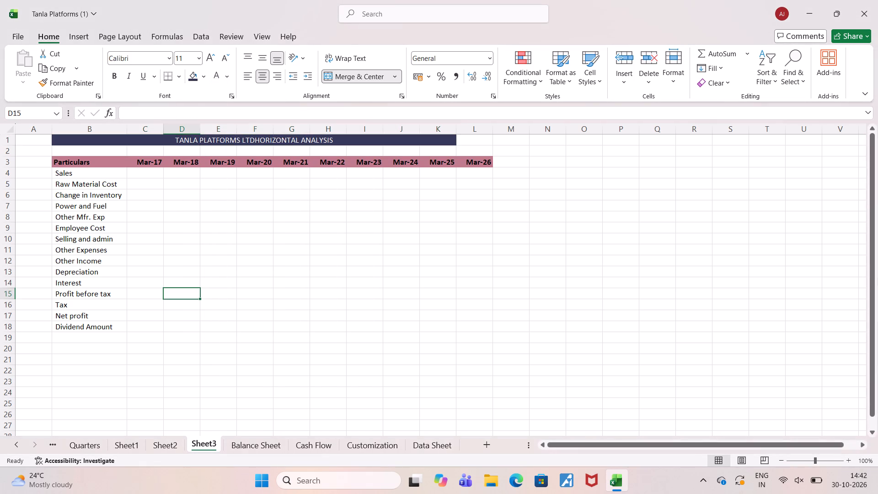
Compare with Sheet2's formatting and make the horizontal analysis title in row 1 of Sheet3 bold.
{"action": "left_click", "coordinate": [157, 451]}
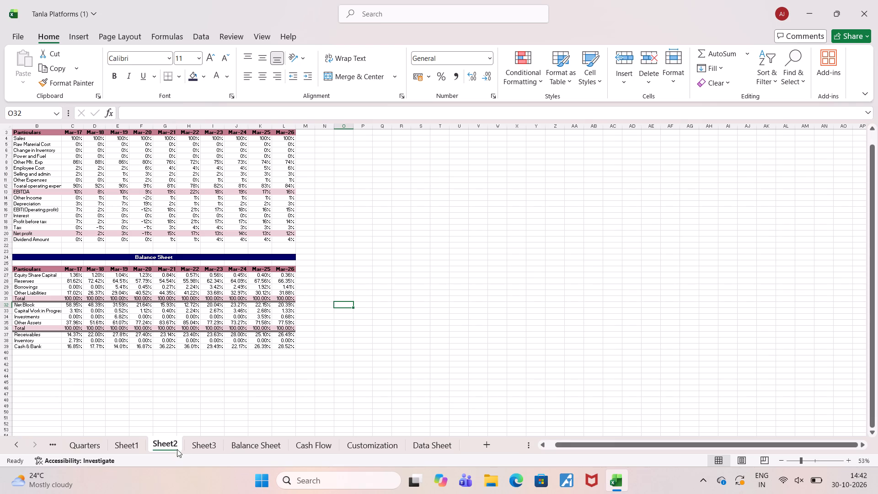
{"action": "left_click", "coordinate": [197, 445]}
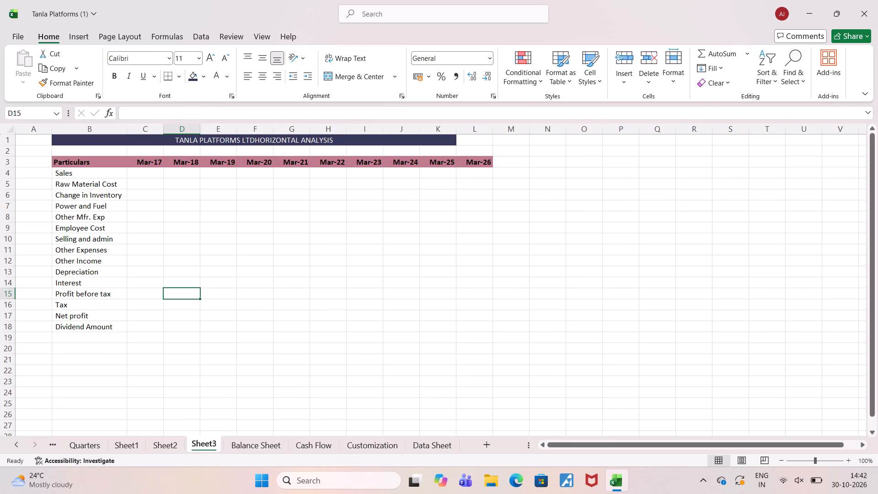
{"action": "left_click", "coordinate": [241, 143]}
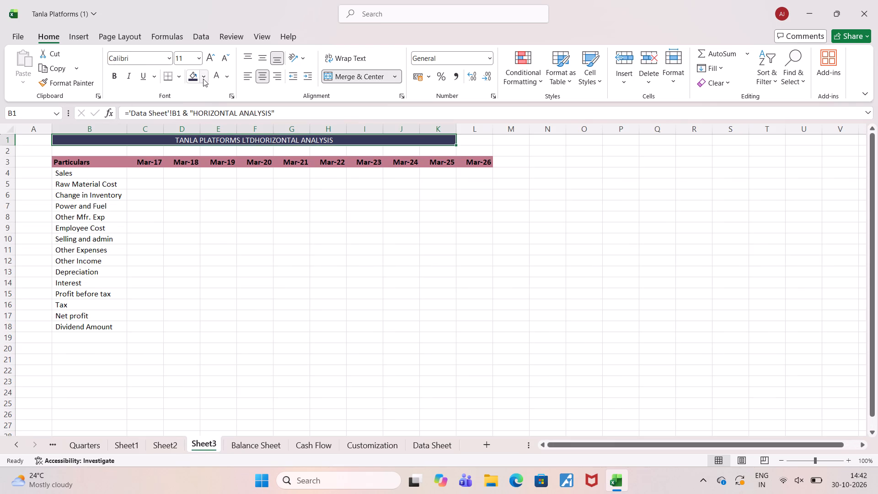
{"action": "left_click", "coordinate": [112, 78]}
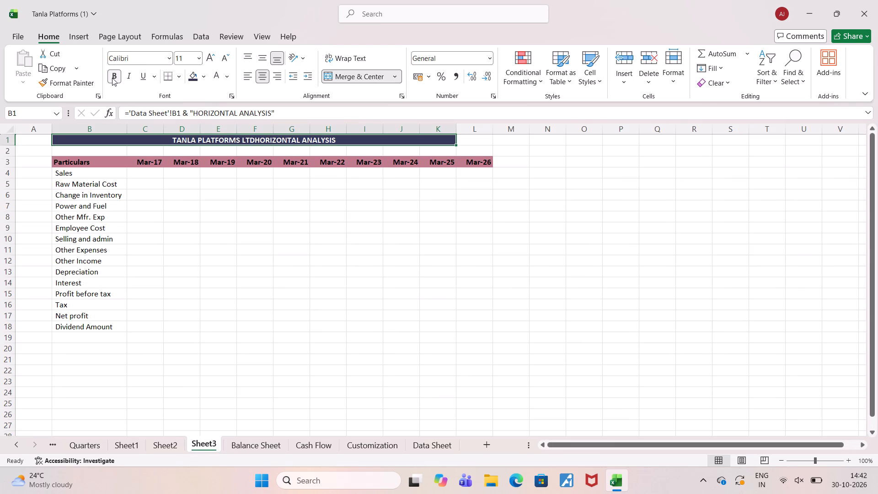
{"action": "left_click", "coordinate": [222, 295]}
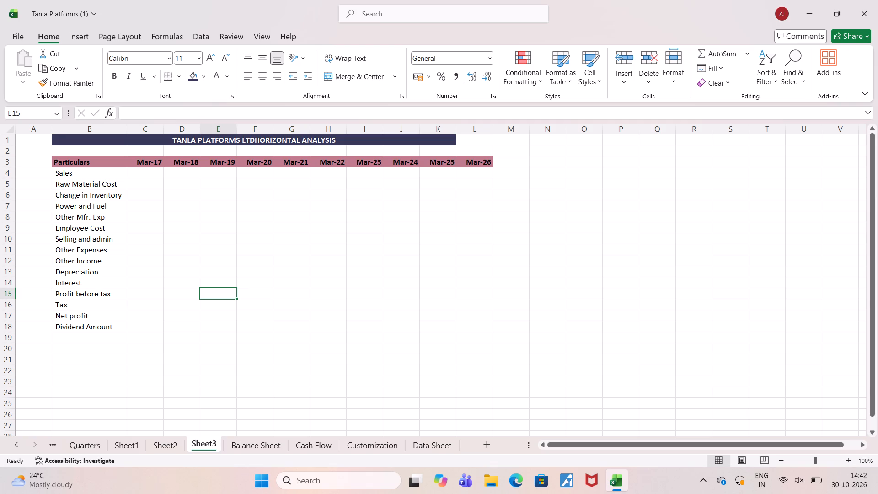
Re-merge and centre the title across B1:L1 so it spans the full header width.
{"action": "left_click_drag", "start_coordinate": [455, 138], "coordinate": [479, 138]}
{"action": "left_click", "coordinate": [371, 76]}
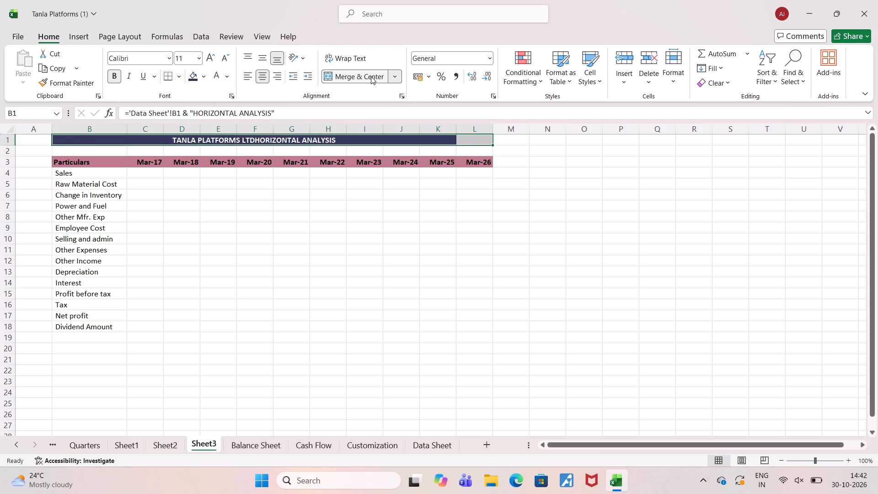
{"action": "left_click", "coordinate": [371, 76]}
{"action": "left_click", "coordinate": [372, 335]}
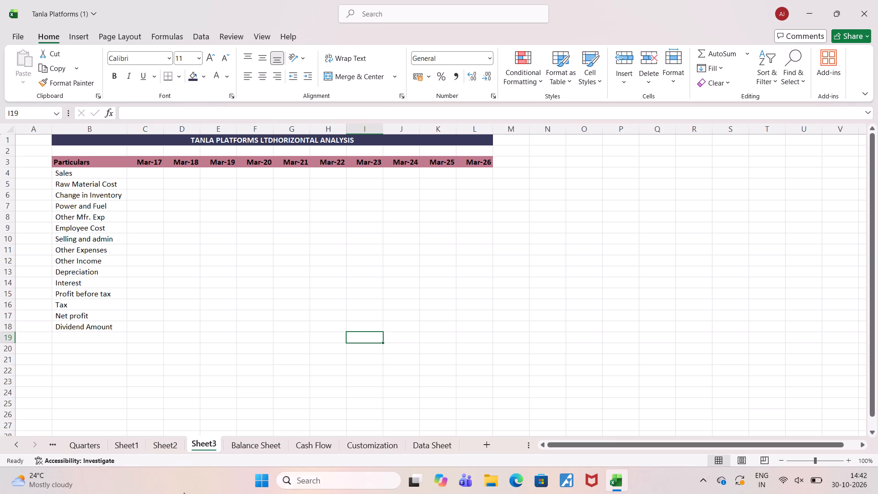
On Sheet2, add a double-line bottom border to the EBITDA row across B13:L13.
{"action": "left_click", "coordinate": [163, 445]}
{"action": "scroll", "coordinate": [168, 398], "scroll_direction": "up", "scroll_amount": 1}
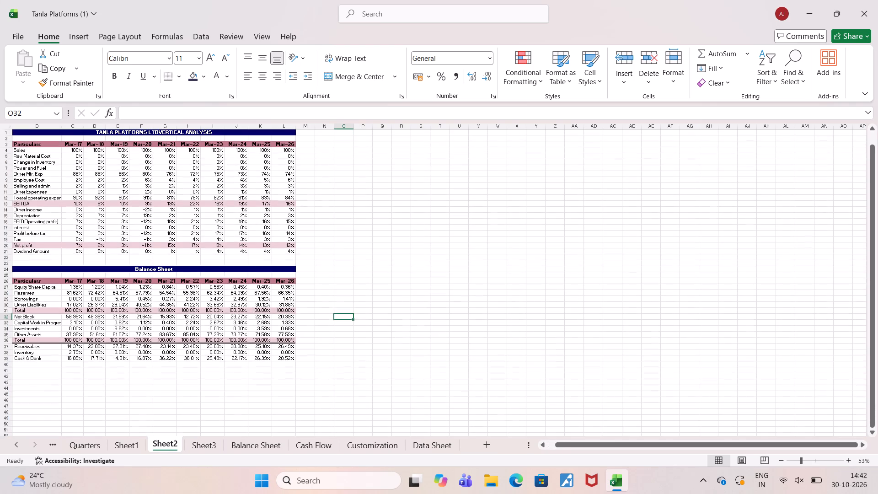
{"action": "scroll", "coordinate": [168, 398], "scroll_direction": "up", "scroll_amount": 2}
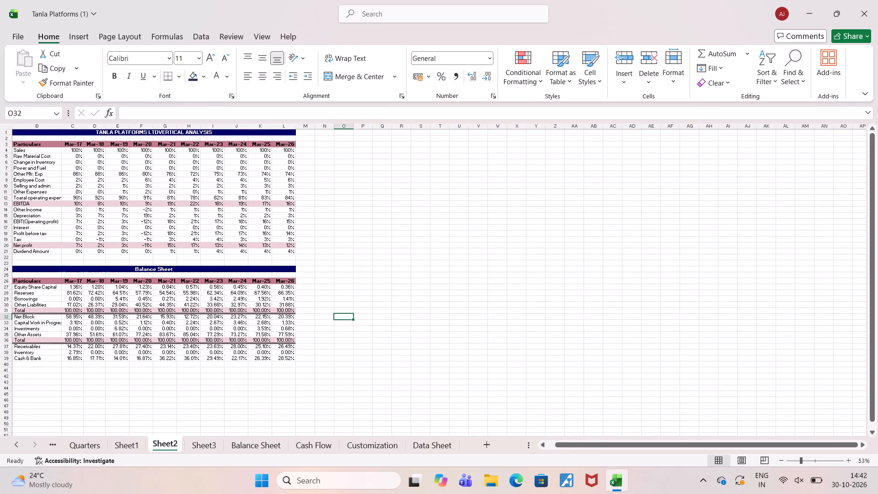
{"action": "scroll", "coordinate": [168, 368], "scroll_direction": "right", "scroll_amount": 1}
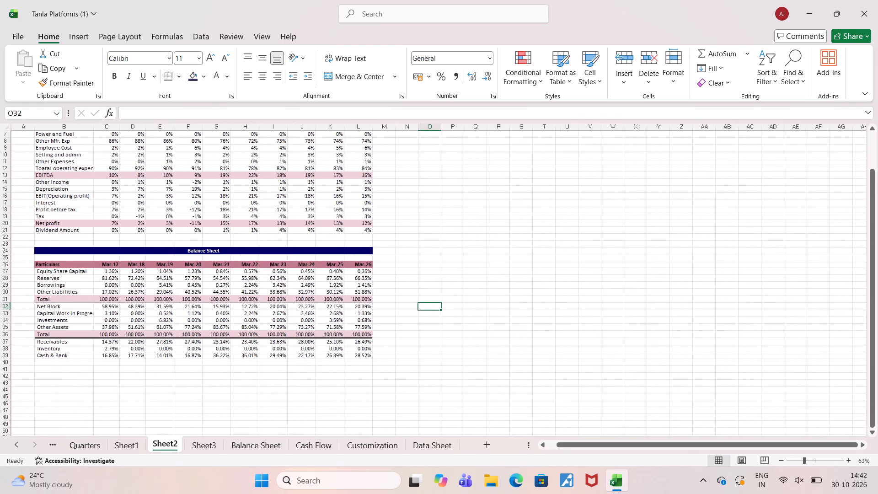
{"action": "scroll", "coordinate": [168, 368], "scroll_direction": "up", "scroll_amount": 1}
{"action": "left_click", "coordinate": [160, 218]}
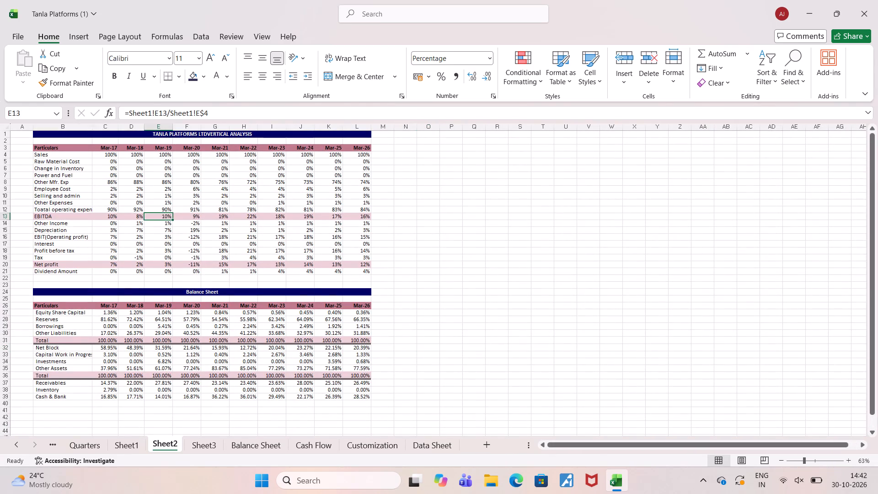
{"action": "left_click", "coordinate": [73, 219]}
{"action": "key", "text": "shift+Right"}
{"action": "key", "text": "shift+Right"}
{"action": "key", "text": "shift+Right"}
{"action": "key", "text": "shift+Right"}
{"action": "key", "text": "shift+Right"}
{"action": "key", "text": "shift+Right"}
{"action": "key", "text": "shift+Right"}
{"action": "key", "text": "shift+Right"}
{"action": "key", "text": "shift+Right"}
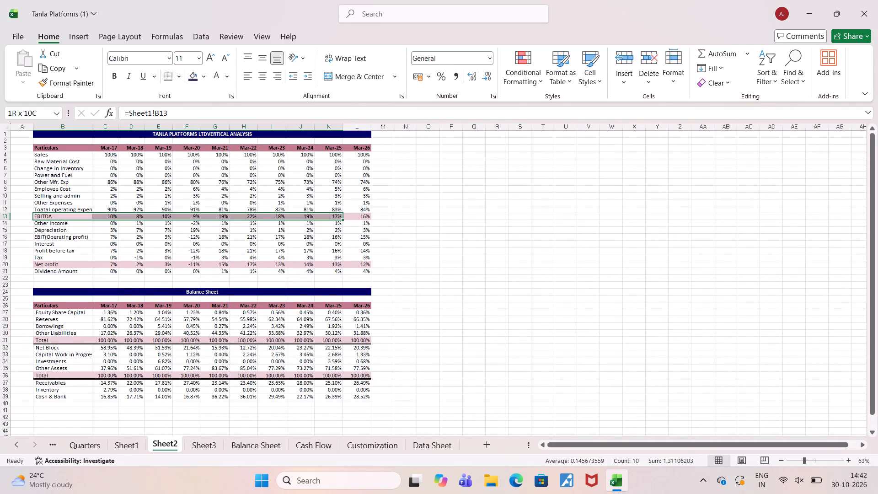
{"action": "key", "text": "shift+Right"}
{"action": "key", "text": "ctrl+1"}
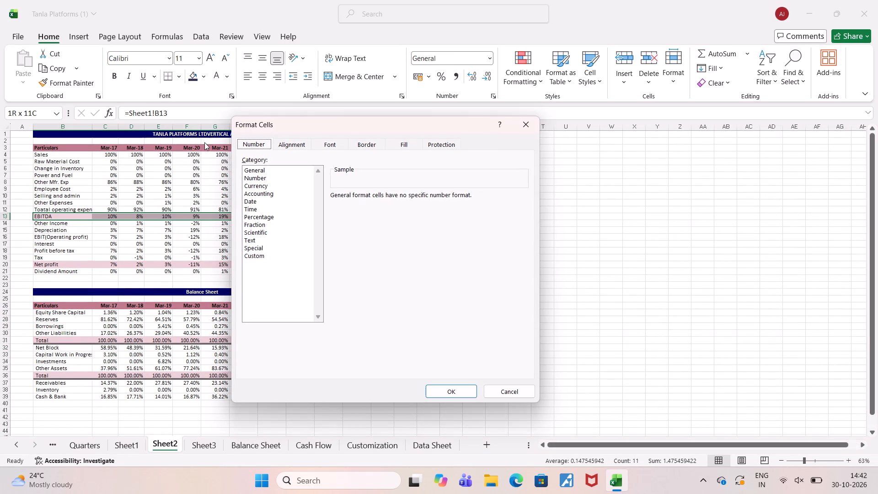
{"action": "left_click", "coordinate": [369, 145]}
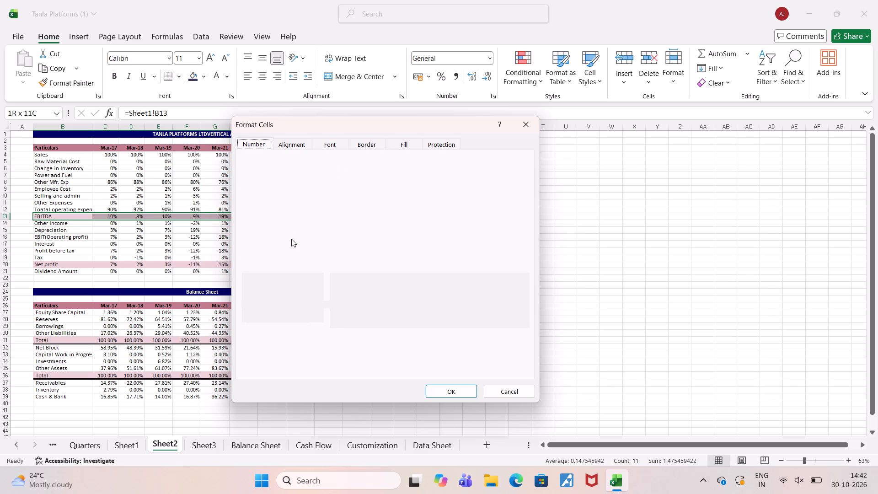
{"action": "left_click", "coordinate": [296, 239]}
{"action": "left_click", "coordinate": [402, 266]}
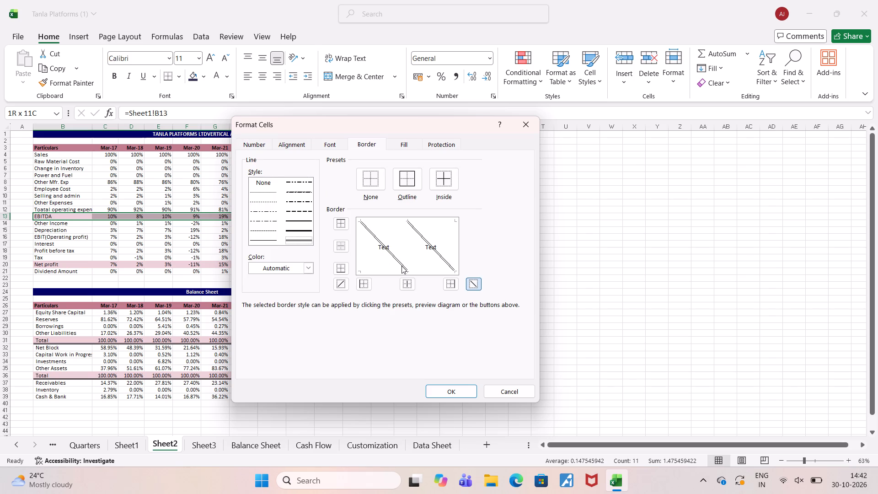
{"action": "left_click", "coordinate": [403, 269]}
{"action": "left_click", "coordinate": [390, 246]}
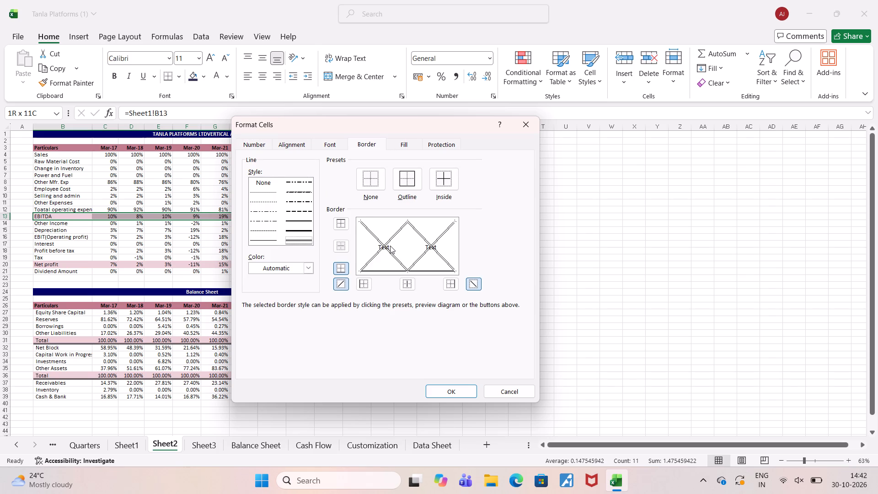
{"action": "left_click", "coordinate": [390, 246]}
{"action": "double_click", "coordinate": [390, 246]}
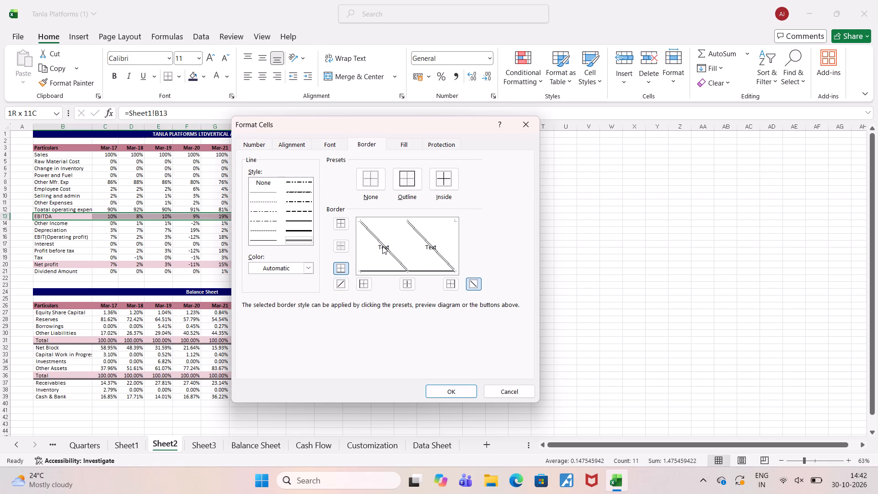
{"action": "left_click", "coordinate": [382, 245]}
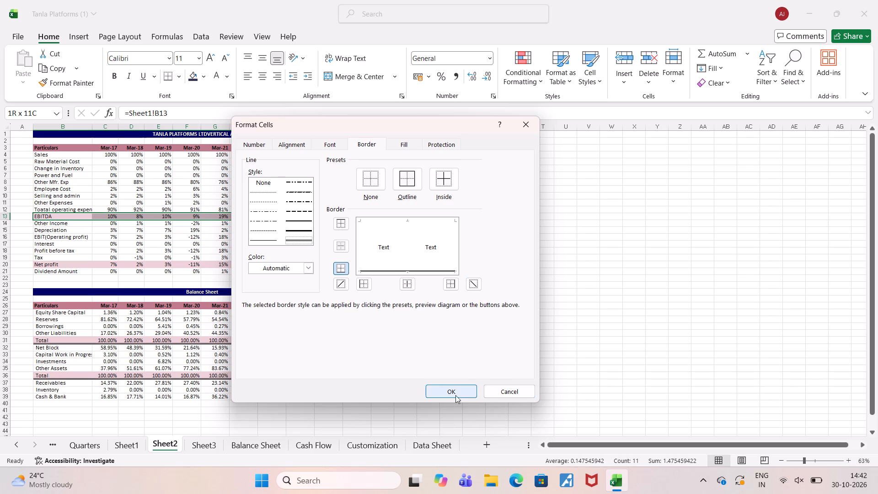
{"action": "left_click", "coordinate": [454, 393]}
Add a double-line bottom border to the Net profit row across B20:L20 of Sheet2.
{"action": "left_click", "coordinate": [109, 264]}
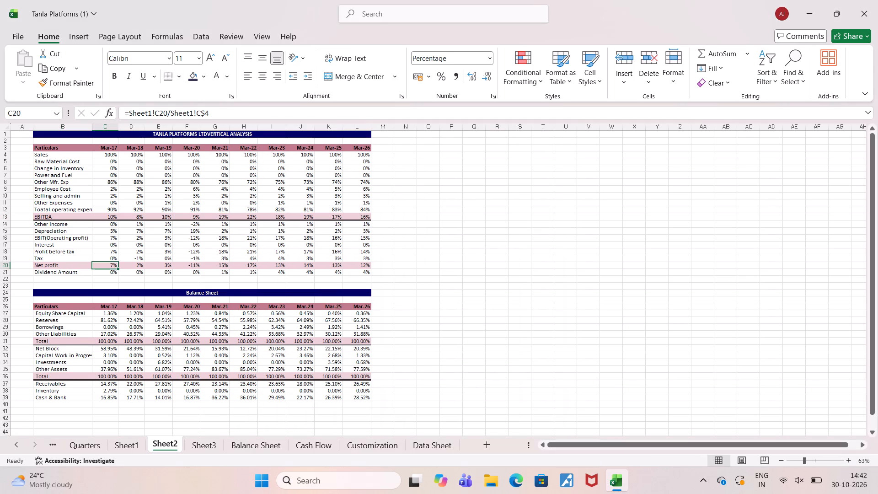
{"action": "left_click", "coordinate": [55, 272]}
{"action": "left_click", "coordinate": [56, 266]}
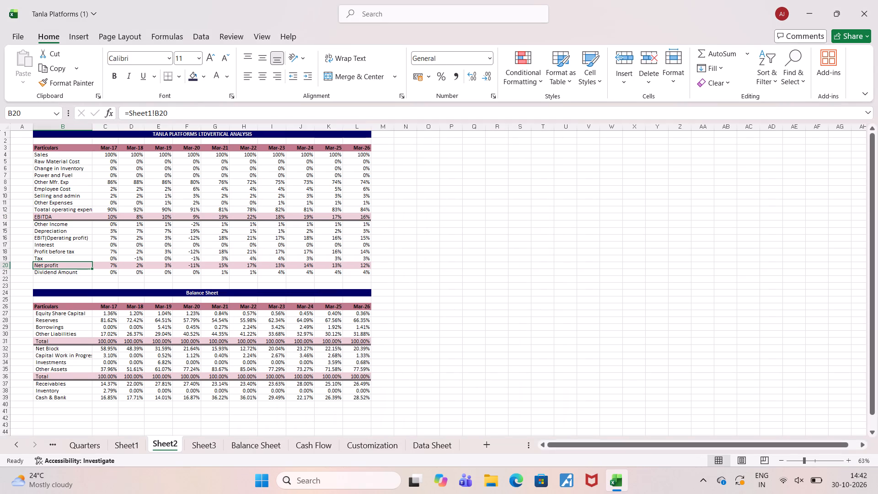
{"action": "key", "text": "shift+Right"}
{"action": "key", "text": "shift+Right"}
{"action": "key", "text": "shift+Right"}
{"action": "key", "text": "shift+Right"}
{"action": "key", "text": "shift+Right"}
{"action": "key", "text": "shift+Right"}
{"action": "key", "text": "shift+Right"}
{"action": "key", "text": "shift+Right"}
{"action": "key", "text": "shift+Right"}
{"action": "key", "text": "shift+Right"}
{"action": "key", "text": "shift+Right"}
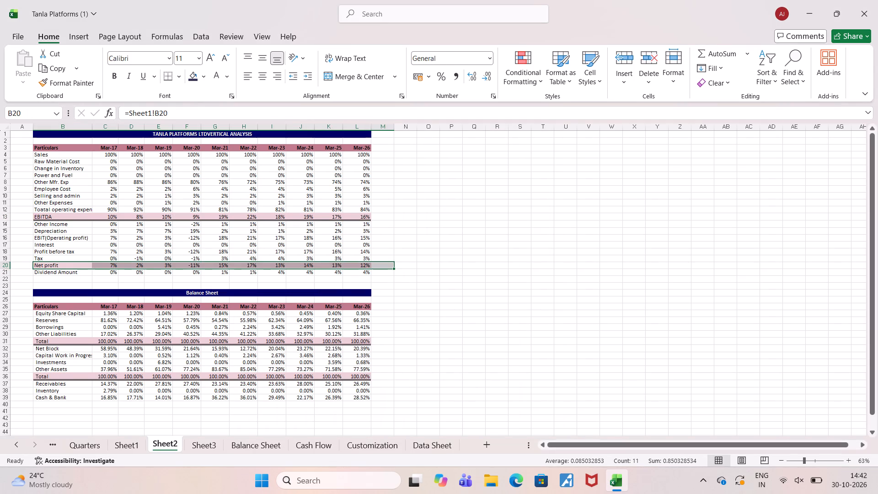
{"action": "key", "text": "shift+Left"}
{"action": "key", "text": "ctrl+1"}
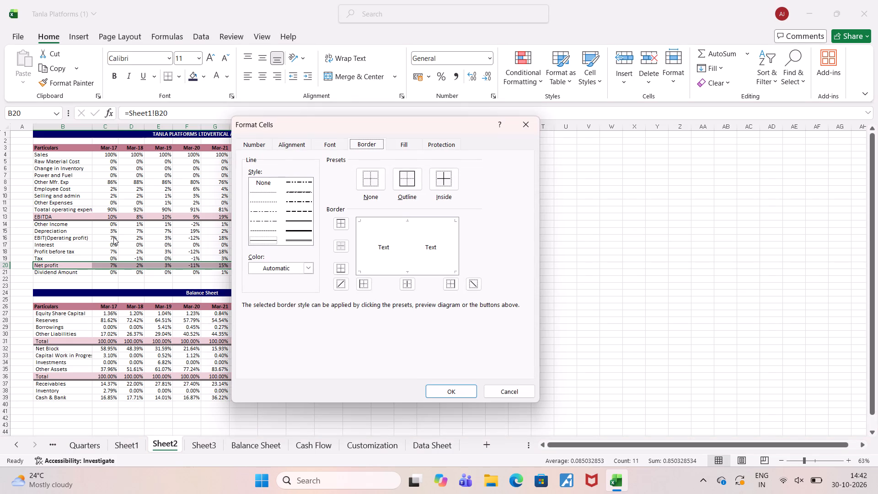
{"action": "left_click", "coordinate": [300, 242]}
{"action": "left_click", "coordinate": [403, 269]}
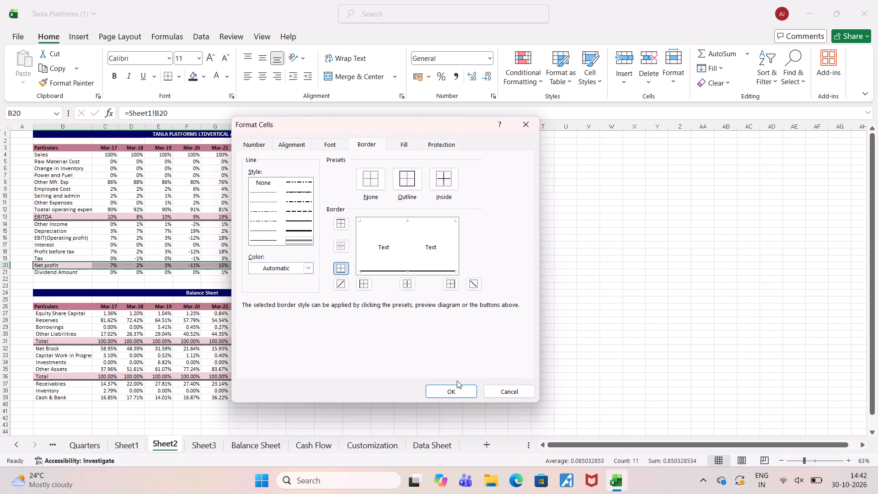
{"action": "left_click", "coordinate": [455, 387]}
{"action": "left_click", "coordinate": [491, 333]}
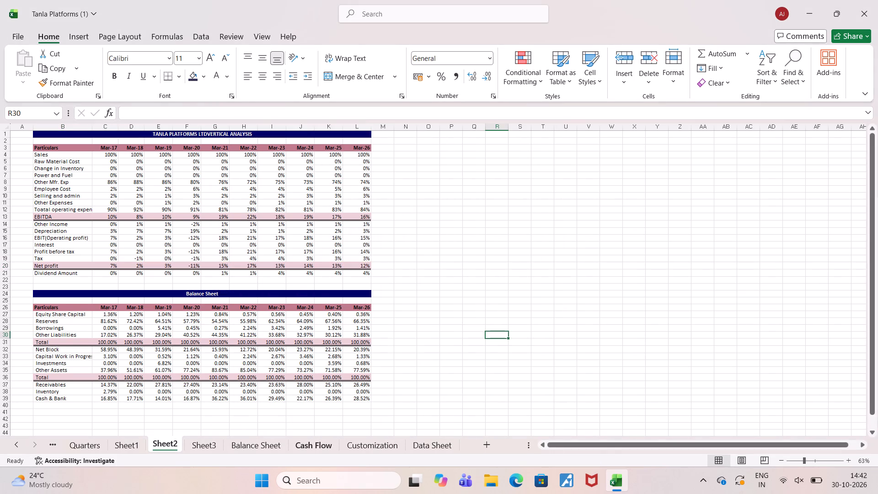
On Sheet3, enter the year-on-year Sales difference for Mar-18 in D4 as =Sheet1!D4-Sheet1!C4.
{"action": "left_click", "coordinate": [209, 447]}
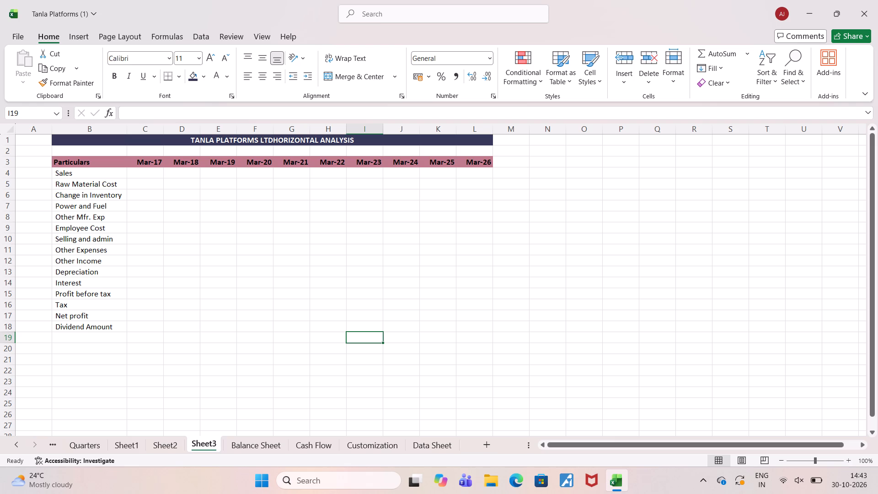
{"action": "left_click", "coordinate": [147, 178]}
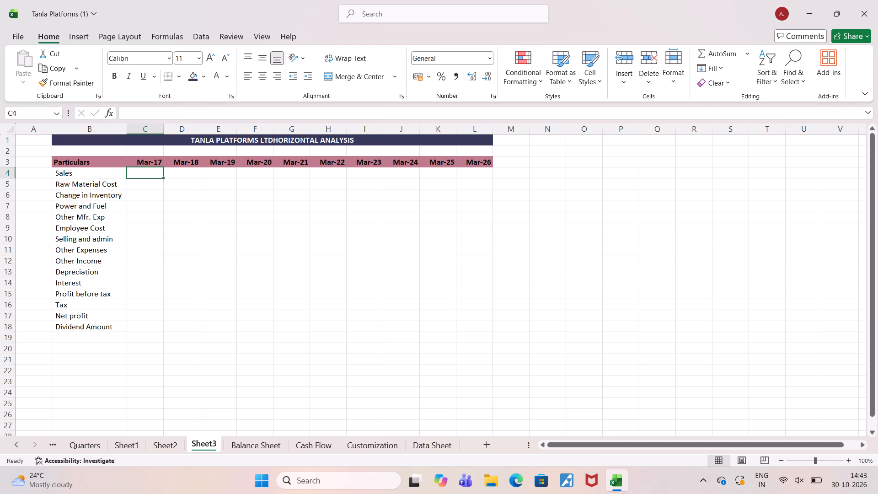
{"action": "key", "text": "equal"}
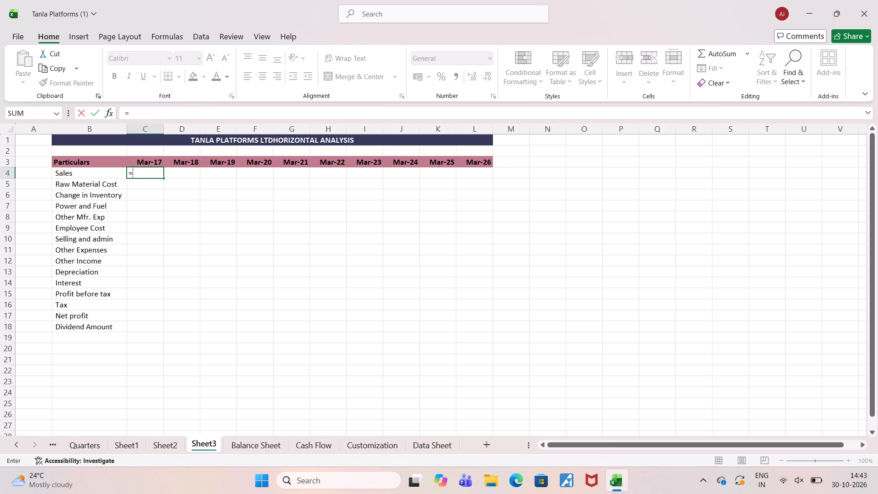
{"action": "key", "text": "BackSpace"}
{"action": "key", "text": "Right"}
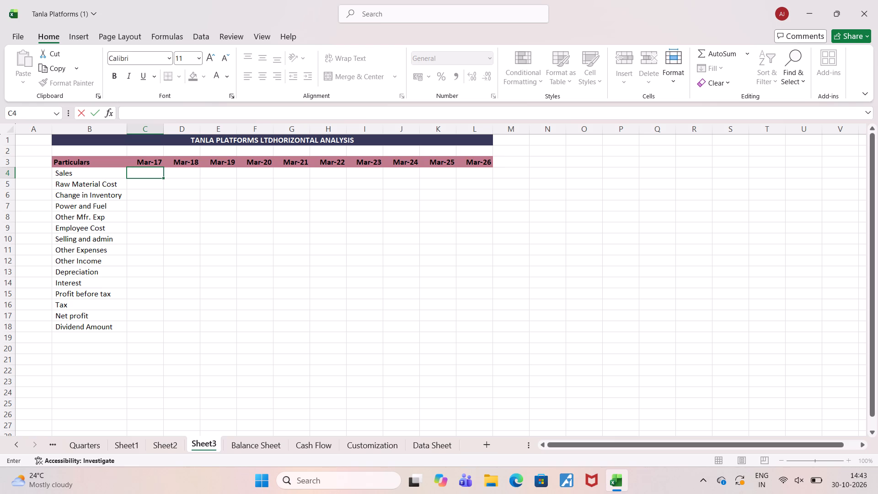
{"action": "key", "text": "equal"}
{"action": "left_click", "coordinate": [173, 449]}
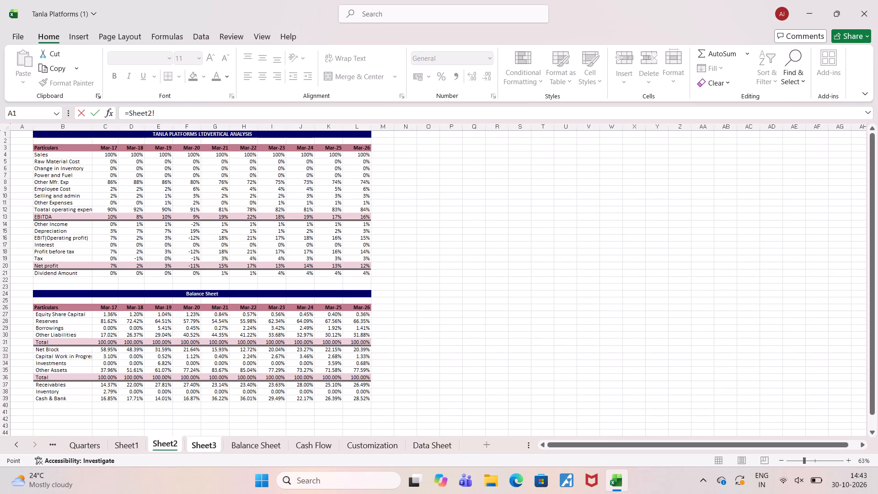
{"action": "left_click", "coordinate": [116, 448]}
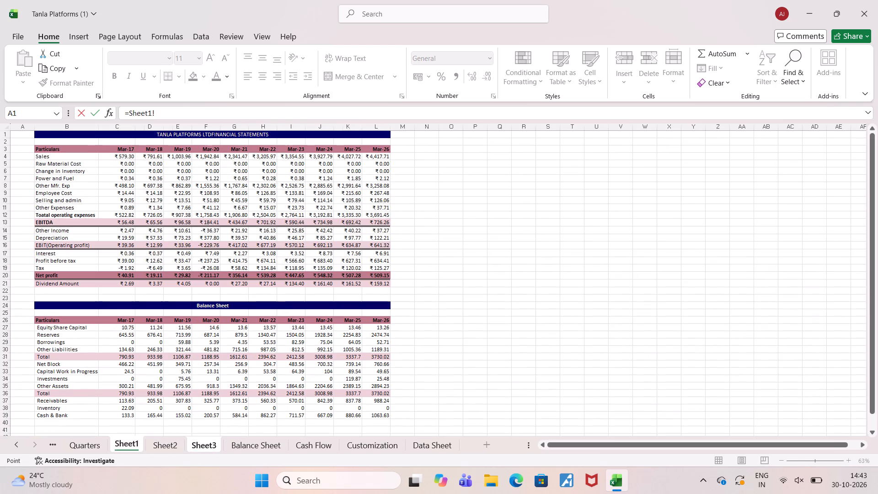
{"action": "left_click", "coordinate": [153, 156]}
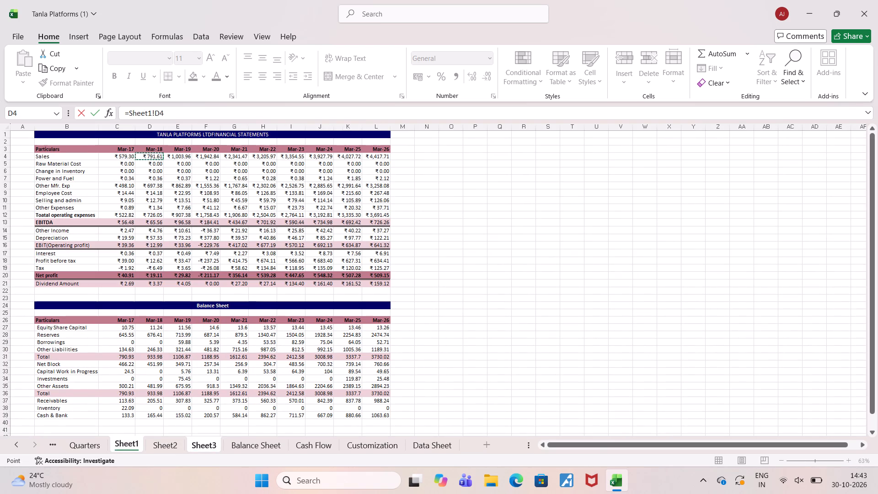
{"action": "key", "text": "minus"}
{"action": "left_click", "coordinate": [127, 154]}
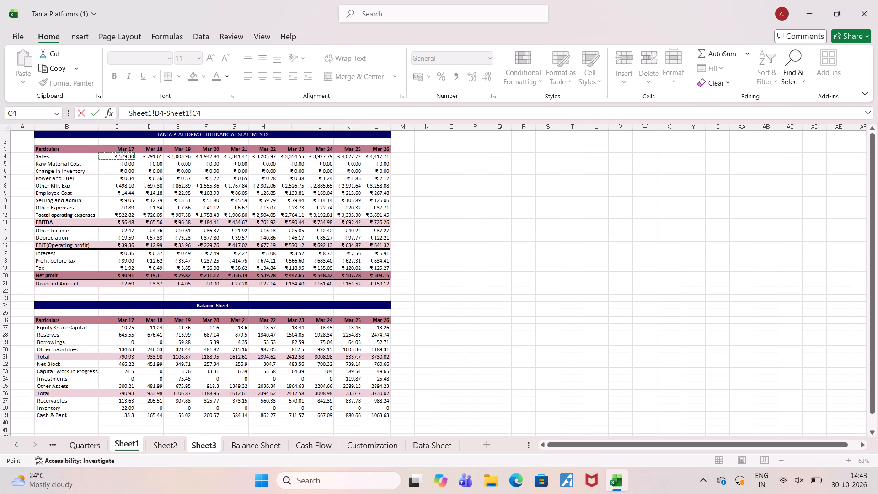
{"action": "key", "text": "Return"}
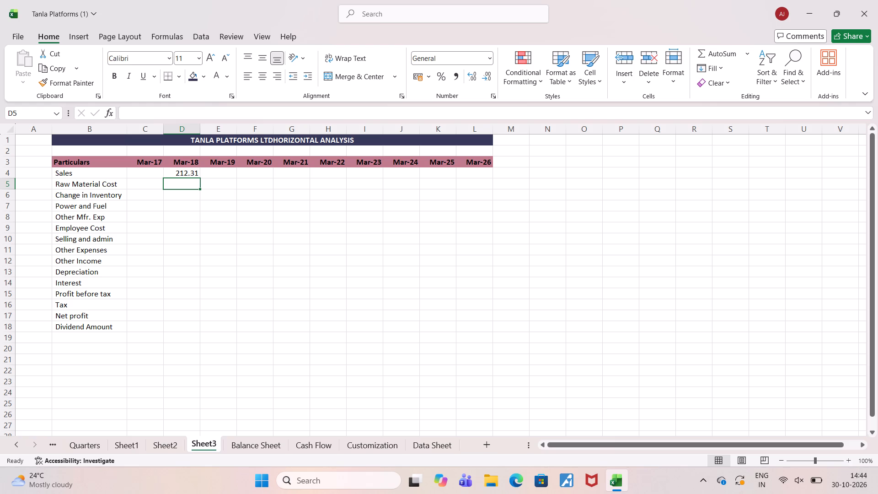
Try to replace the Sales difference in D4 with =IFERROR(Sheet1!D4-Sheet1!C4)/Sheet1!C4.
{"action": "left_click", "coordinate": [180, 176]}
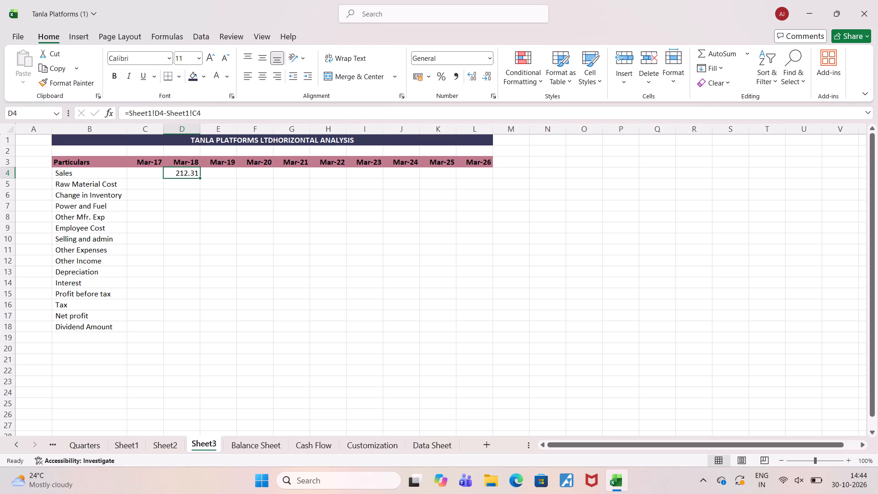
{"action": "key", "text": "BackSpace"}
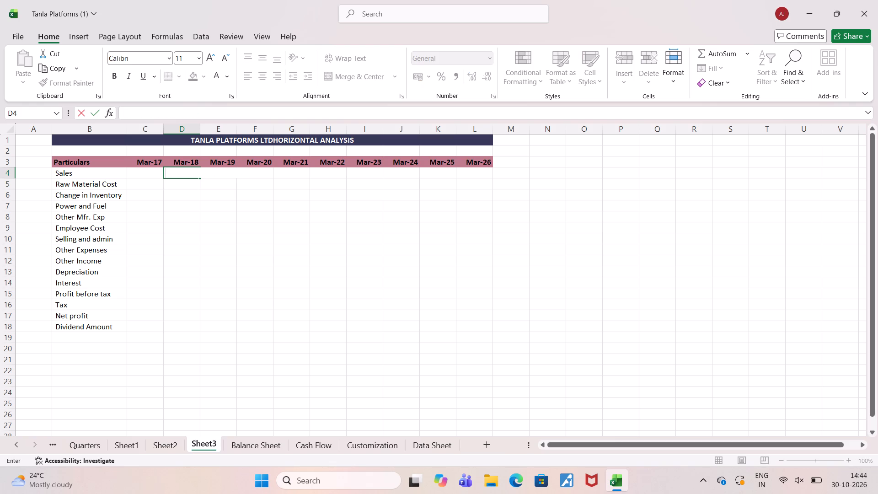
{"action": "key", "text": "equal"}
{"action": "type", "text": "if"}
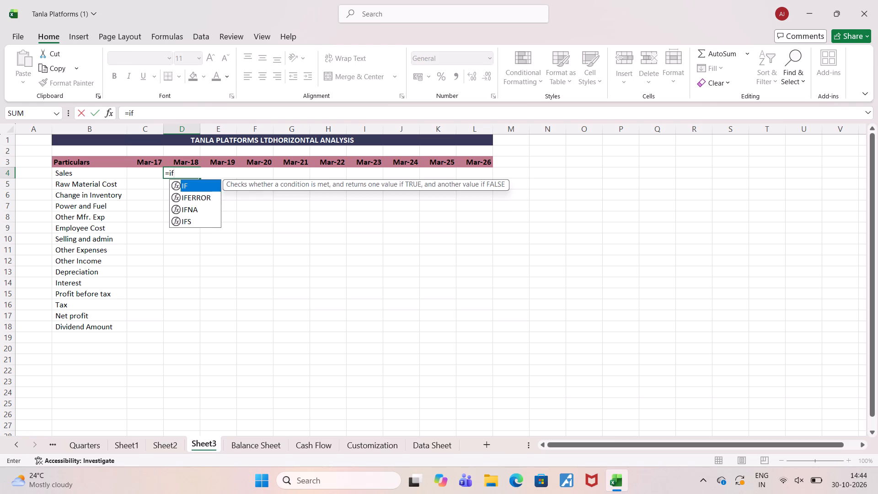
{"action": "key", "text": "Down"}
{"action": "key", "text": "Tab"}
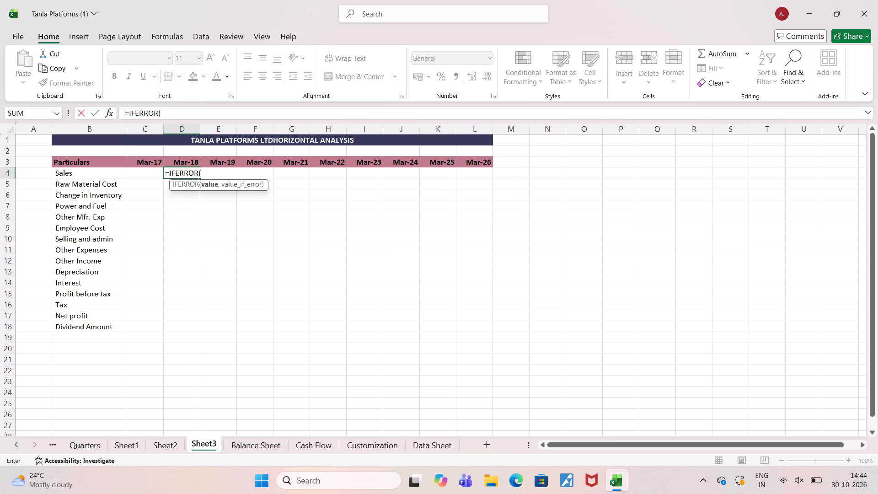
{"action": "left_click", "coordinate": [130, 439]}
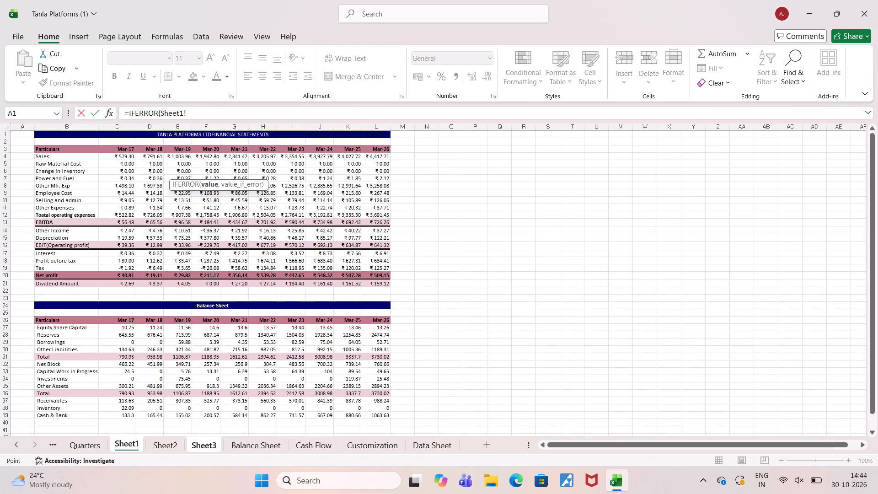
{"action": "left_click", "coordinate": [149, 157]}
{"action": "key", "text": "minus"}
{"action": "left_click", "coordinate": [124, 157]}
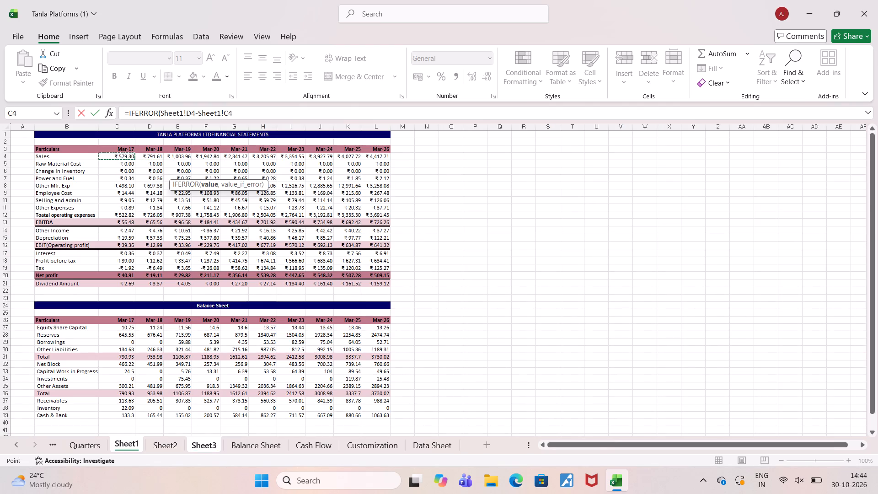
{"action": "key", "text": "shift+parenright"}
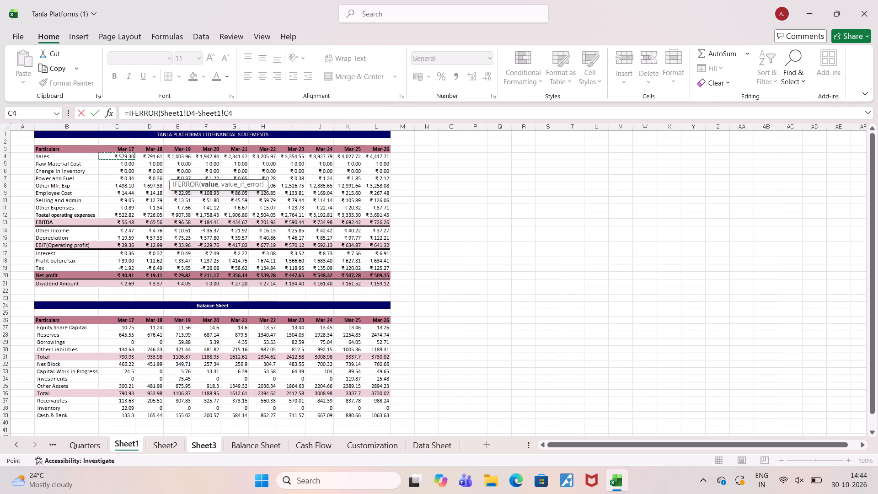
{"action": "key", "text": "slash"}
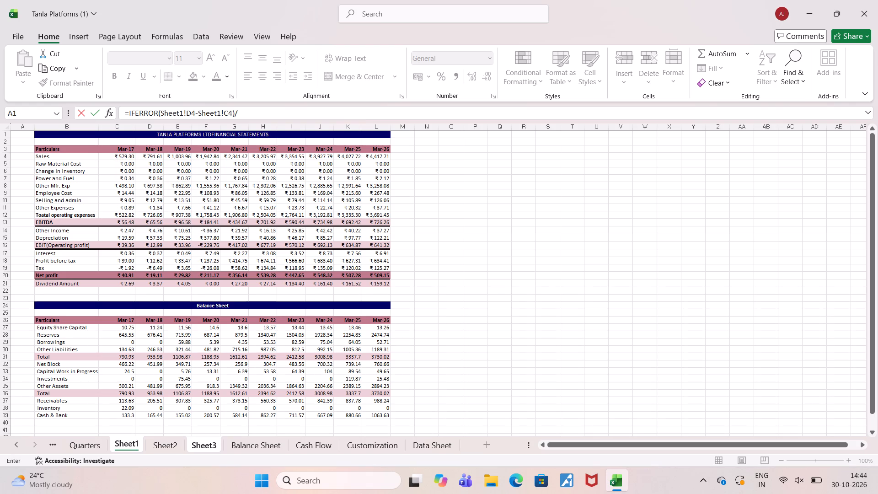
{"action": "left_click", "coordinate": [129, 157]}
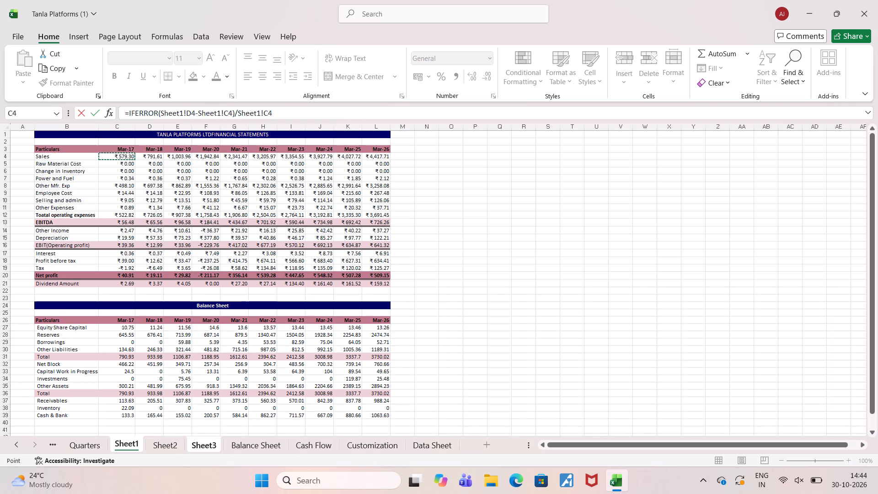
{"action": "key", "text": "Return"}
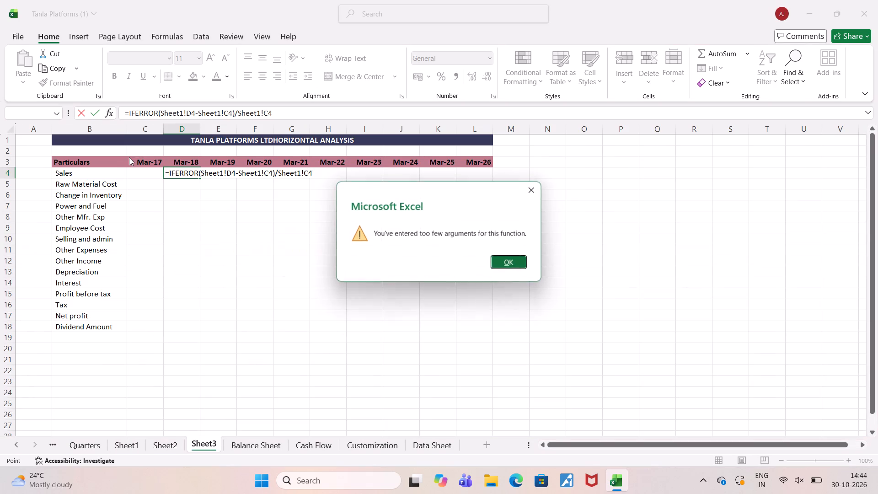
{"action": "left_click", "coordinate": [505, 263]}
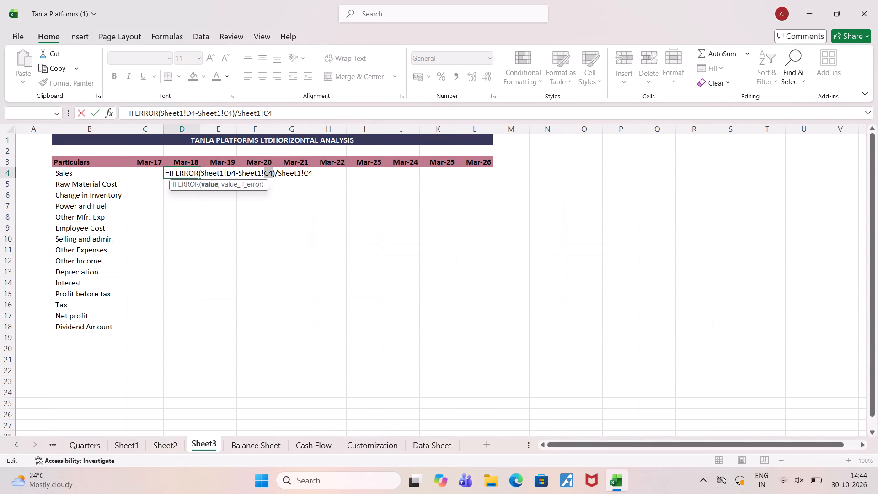
Rewrite the Mar-18 Sales change formula in D4 as =IFERROR((Sheet1!D4-Sheet1!C4)/Sheet1!C4,).
{"action": "left_click", "coordinate": [323, 169]}
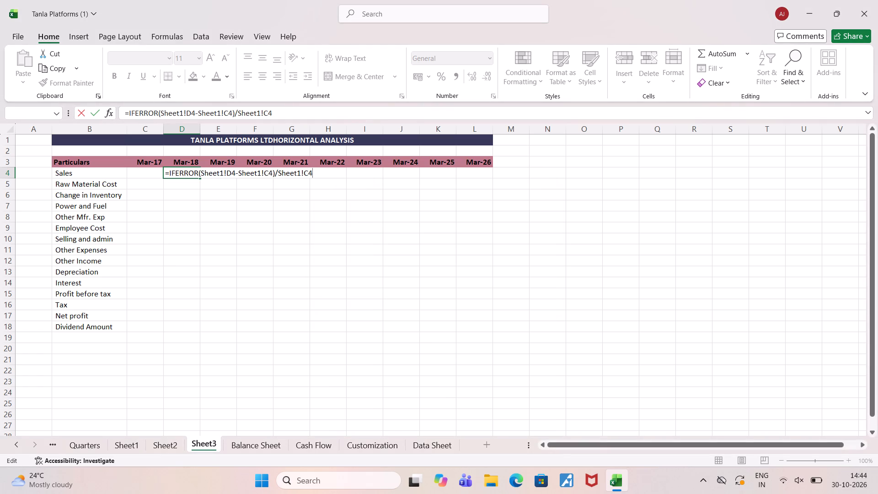
{"action": "left_click", "coordinate": [312, 173]}
{"action": "key", "text": "BackSpace"}
{"action": "key", "text": "BackSpace"}
{"action": "key", "text": "BackSpace"}
{"action": "key", "text": "BackSpace"}
{"action": "key", "text": "BackSpace"}
{"action": "key", "text": "BackSpace"}
{"action": "key", "text": "BackSpace"}
{"action": "key", "text": "BackSpace"}
{"action": "key", "text": "BackSpace"}
{"action": "key", "text": "BackSpace"}
{"action": "key", "text": "BackSpace"}
{"action": "key", "text": "BackSpace"}
{"action": "key", "text": "BackSpace"}
{"action": "key", "text": "BackSpace"}
{"action": "key", "text": "BackSpace"}
{"action": "key", "text": "BackSpace"}
{"action": "key", "text": "BackSpace"}
{"action": "key", "text": "BackSpace"}
{"action": "key", "text": "BackSpace"}
{"action": "key", "text": "BackSpace"}
{"action": "key", "text": "BackSpace"}
{"action": "key", "text": "BackSpace"}
{"action": "key", "text": "BackSpace"}
{"action": "key", "text": "BackSpace"}
{"action": "key", "text": "BackSpace"}
{"action": "key", "text": "BackSpace"}
{"action": "key", "text": "BackSpace"}
{"action": "key", "text": "BackSpace"}
{"action": "key", "text": "BackSpace"}
{"action": "key", "text": "BackSpace"}
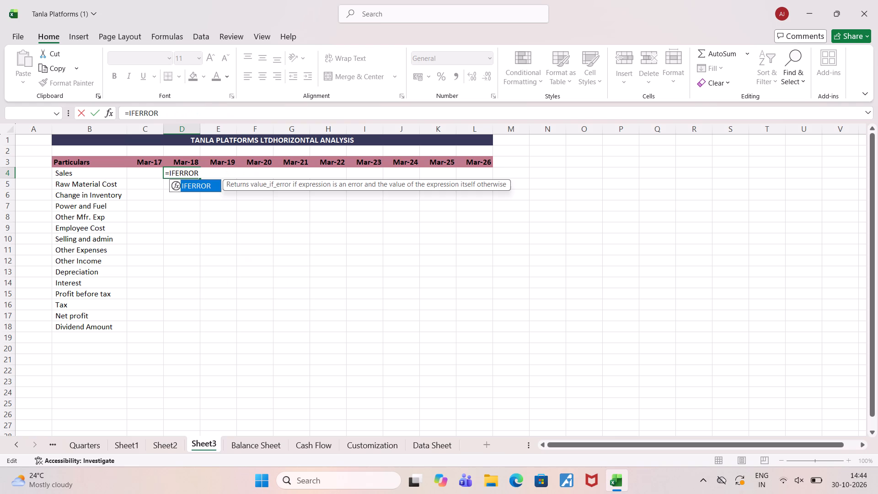
{"action": "key", "text": "shift+parenleft"}
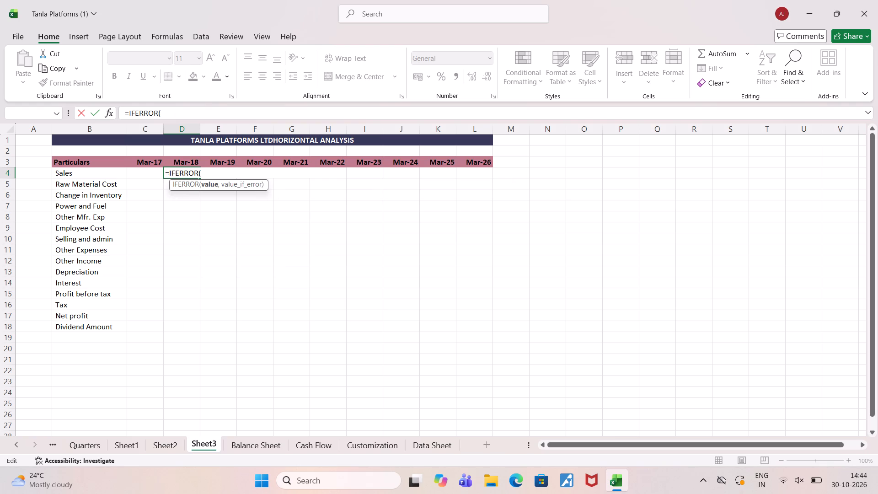
{"action": "left_click", "coordinate": [110, 442]}
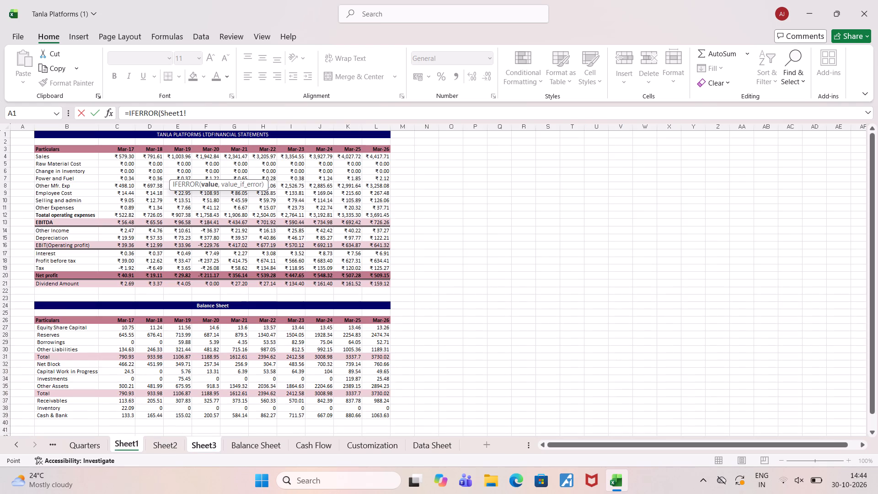
{"action": "left_click", "coordinate": [153, 160]}
{"action": "left_click", "coordinate": [153, 158]}
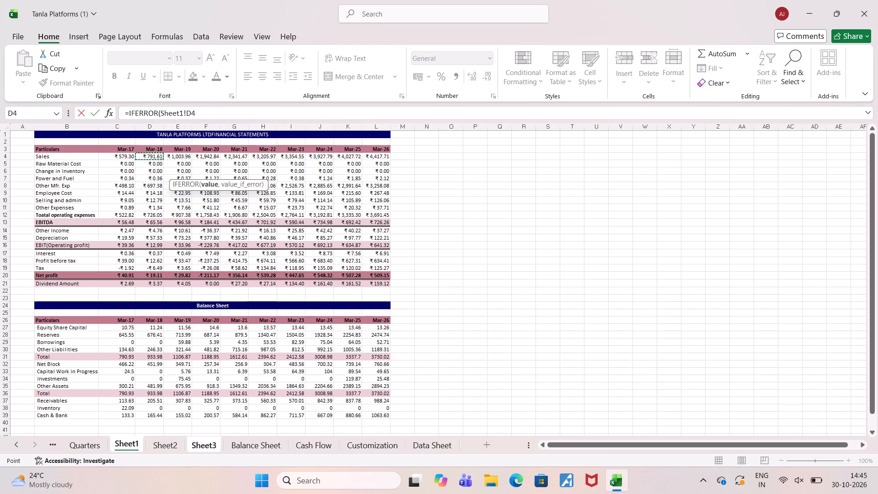
{"action": "key", "text": "minus"}
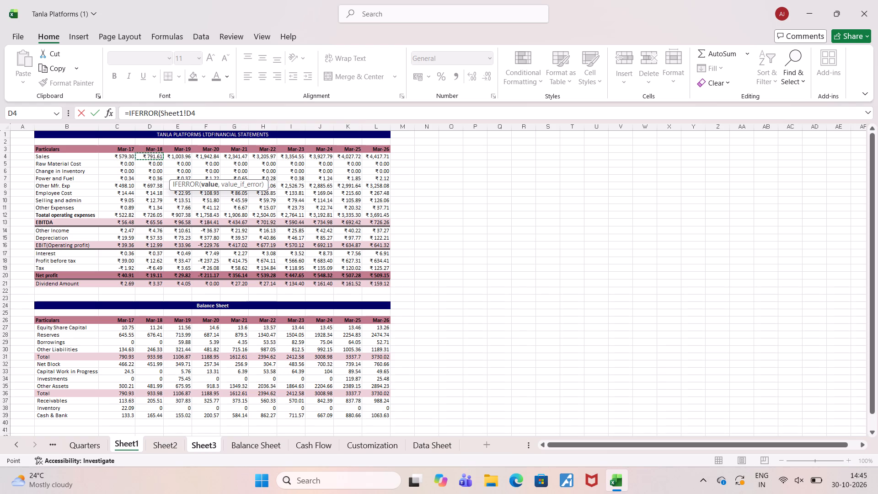
{"action": "left_click", "coordinate": [113, 159]}
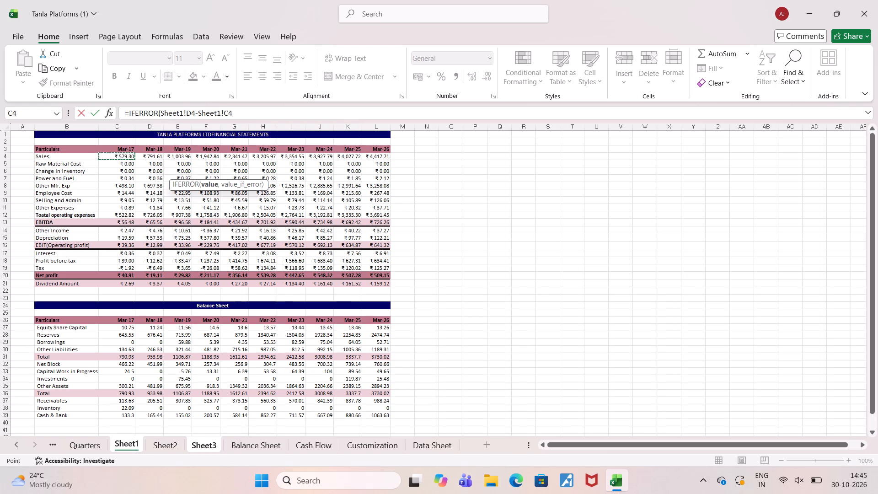
{"action": "key", "text": "shift+parenright"}
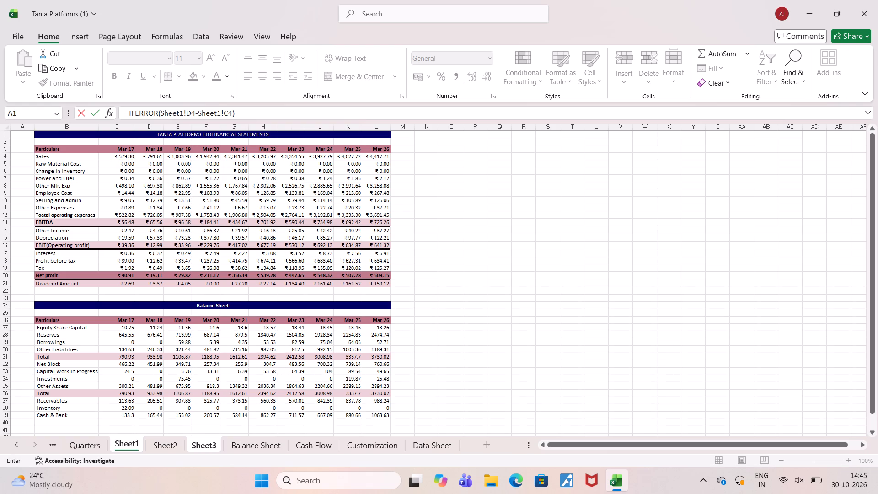
{"action": "key", "text": "slash"}
{"action": "left_click", "coordinate": [125, 157]}
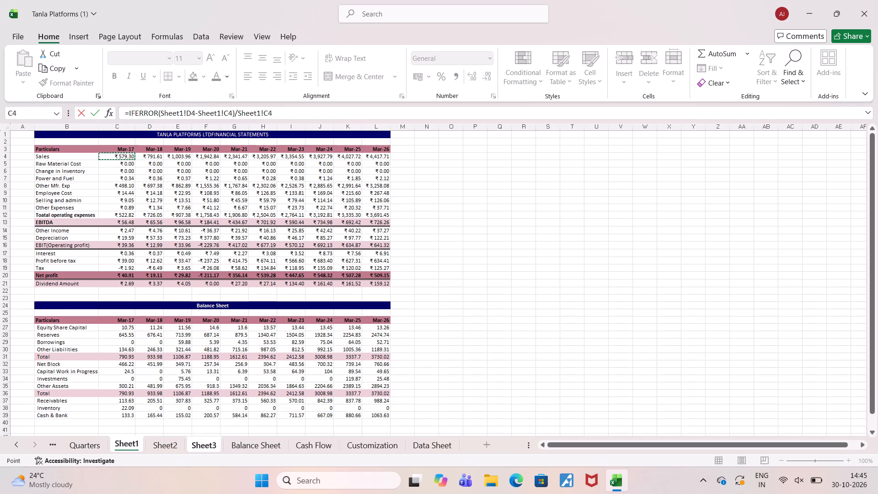
{"action": "left_click", "coordinate": [159, 111]}
{"action": "key", "text": "shift+parenleft"}
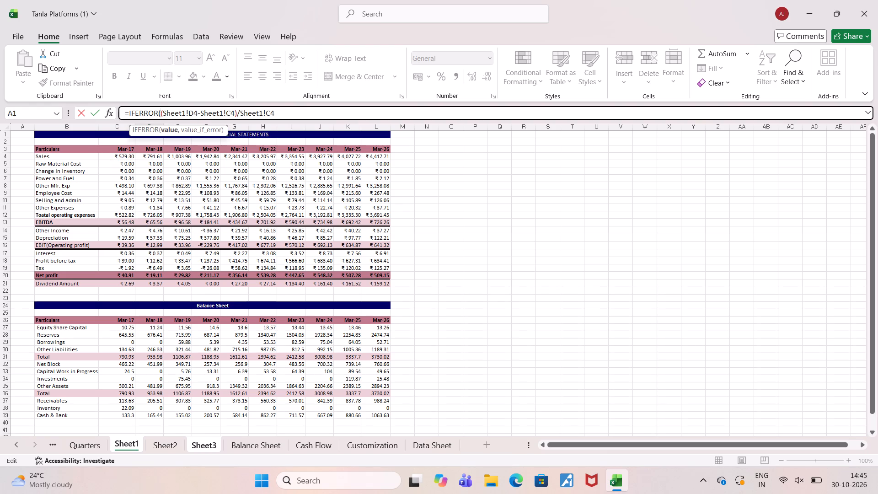
{"action": "left_click", "coordinate": [275, 114]}
{"action": "key", "text": "comma"}
{"action": "key", "text": "Insert"}
{"action": "key", "text": "shift+parenright"}
{"action": "key", "text": "Return"}
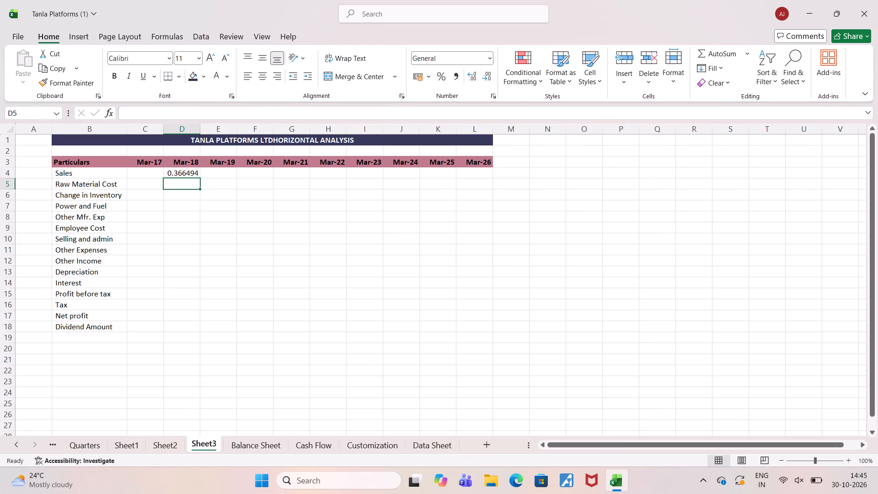
Format the Mar-18 Sales change in D4 as a percentage with two decimal places.
{"action": "left_click", "coordinate": [172, 172]}
{"action": "left_click", "coordinate": [439, 74]}
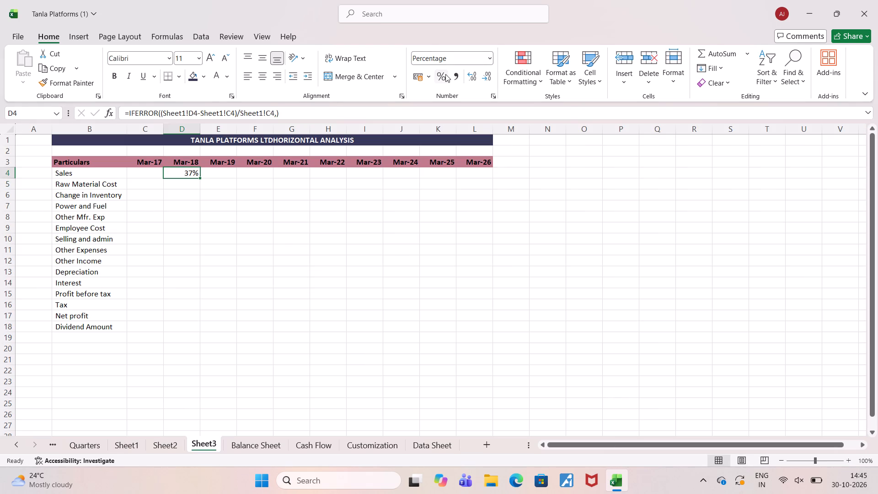
{"action": "double_click", "coordinate": [469, 73]}
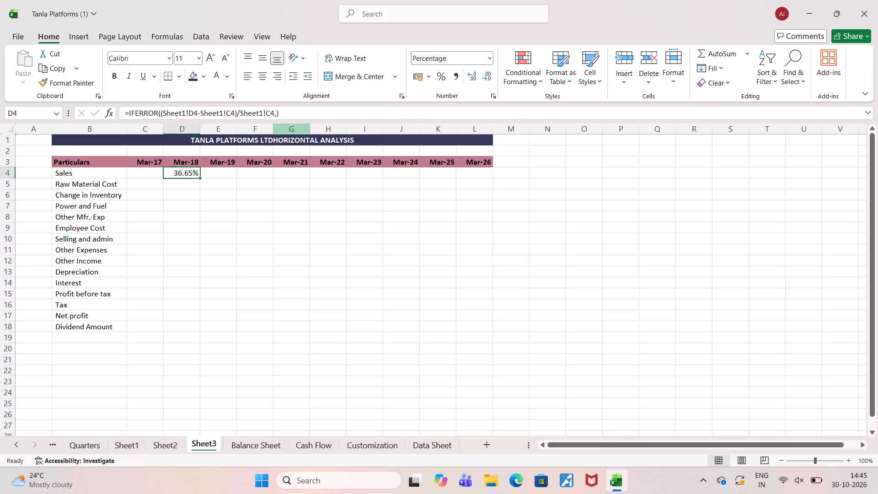
Fill the Sales change formula from D4 across the row through Mar-26 in L4.
{"action": "left_click_drag", "start_coordinate": [199, 179], "coordinate": [480, 171]}
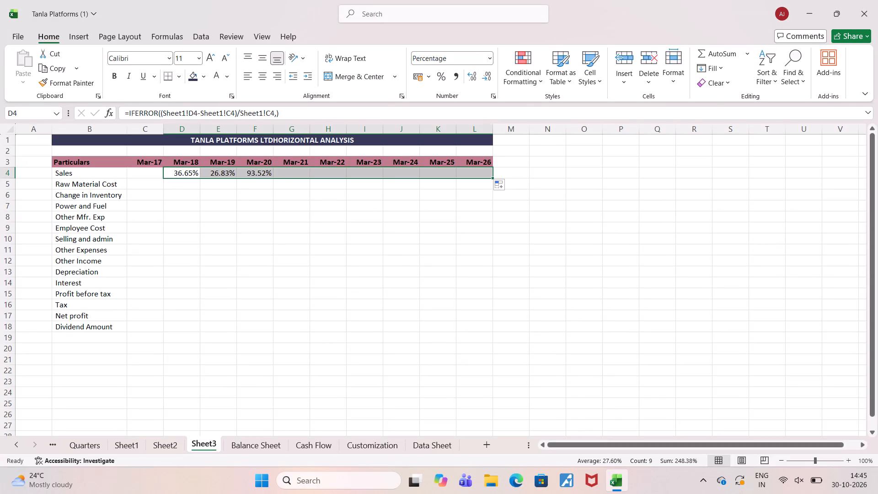
{"action": "left_click", "coordinate": [525, 270]}
{"action": "left_click", "coordinate": [180, 175]}
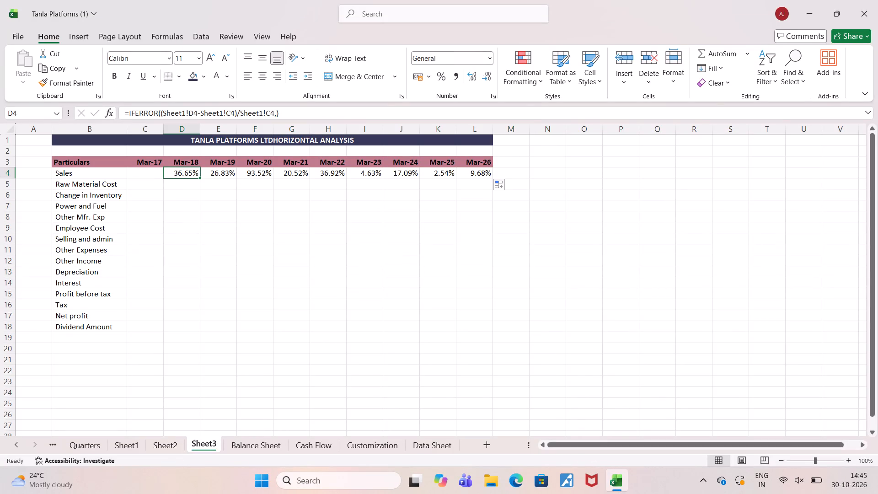
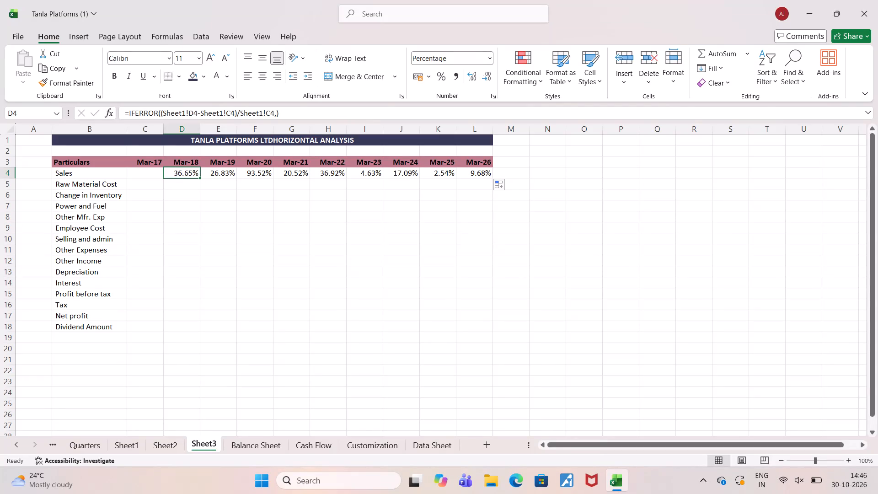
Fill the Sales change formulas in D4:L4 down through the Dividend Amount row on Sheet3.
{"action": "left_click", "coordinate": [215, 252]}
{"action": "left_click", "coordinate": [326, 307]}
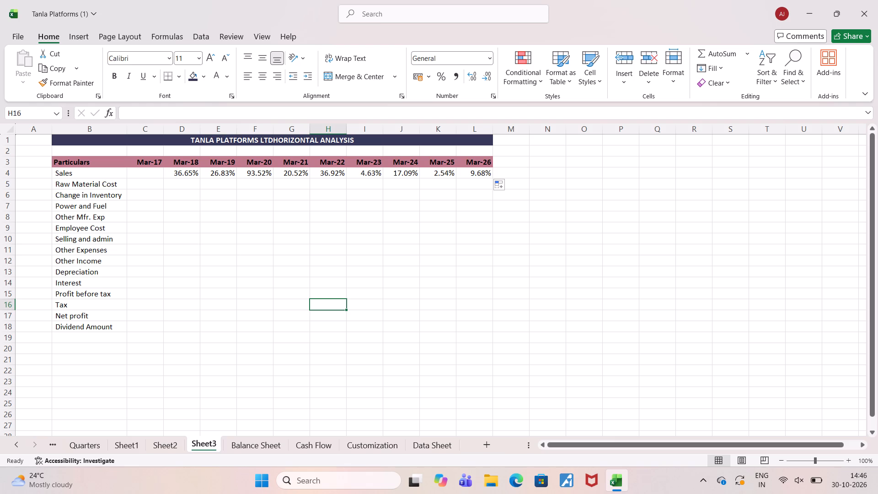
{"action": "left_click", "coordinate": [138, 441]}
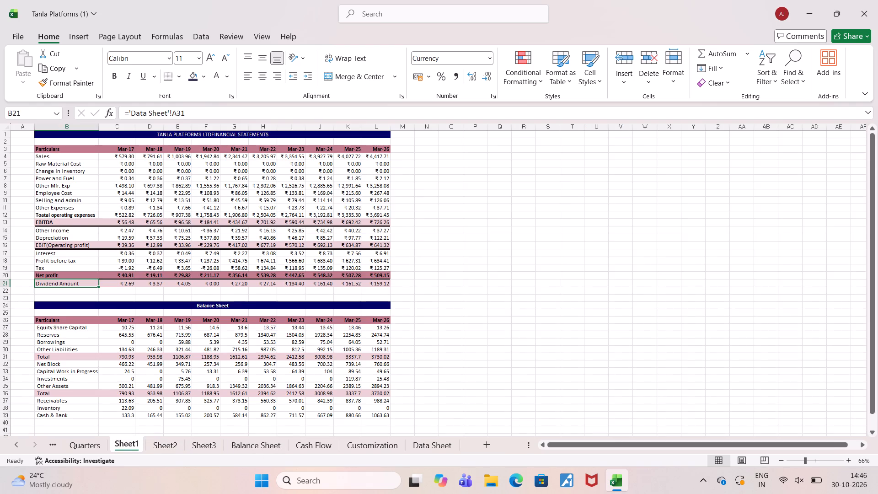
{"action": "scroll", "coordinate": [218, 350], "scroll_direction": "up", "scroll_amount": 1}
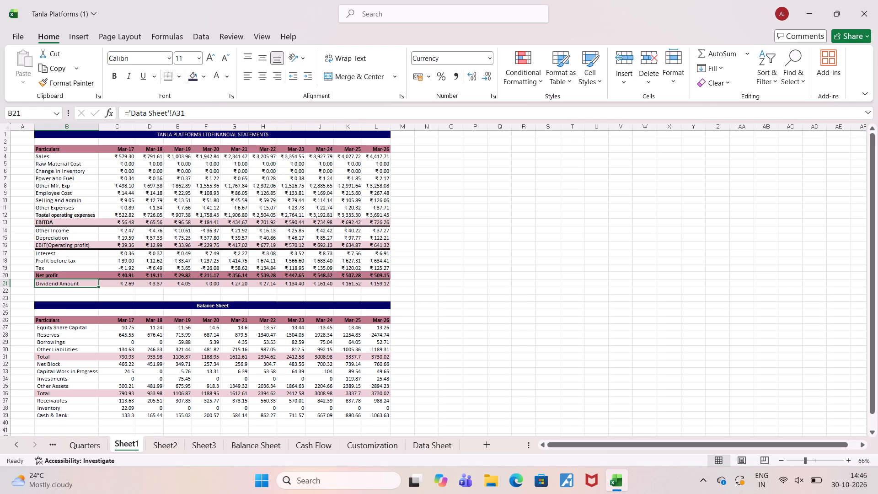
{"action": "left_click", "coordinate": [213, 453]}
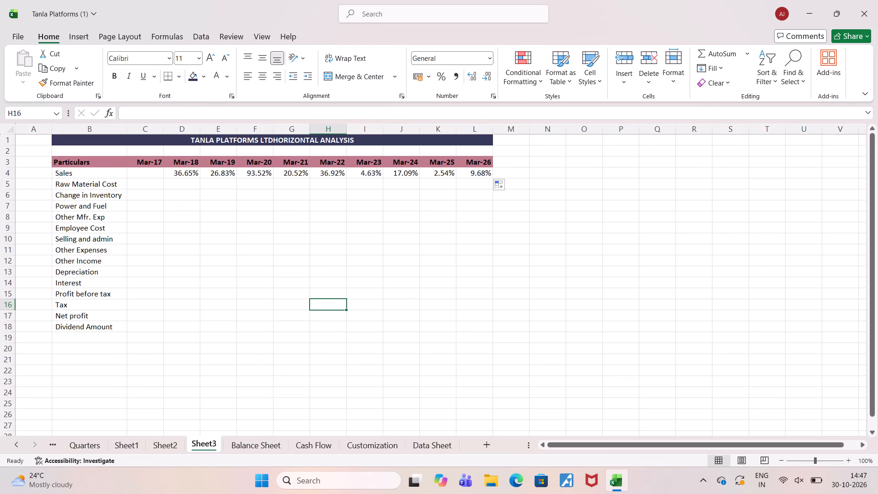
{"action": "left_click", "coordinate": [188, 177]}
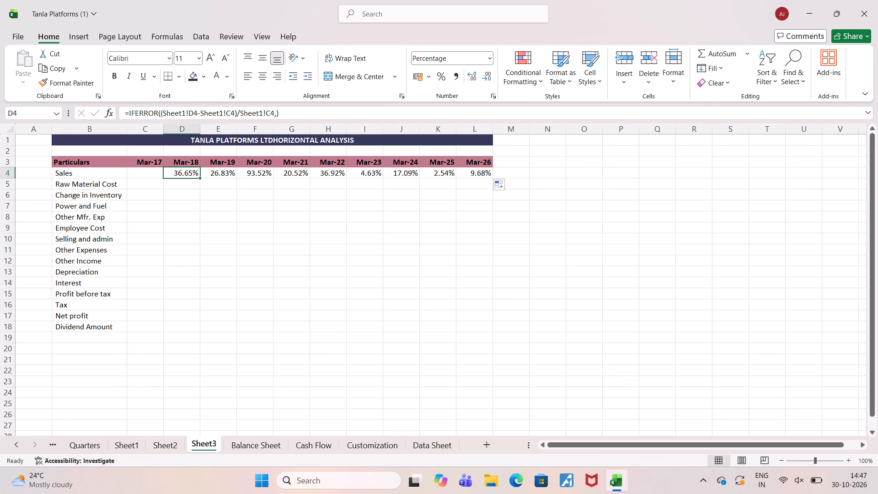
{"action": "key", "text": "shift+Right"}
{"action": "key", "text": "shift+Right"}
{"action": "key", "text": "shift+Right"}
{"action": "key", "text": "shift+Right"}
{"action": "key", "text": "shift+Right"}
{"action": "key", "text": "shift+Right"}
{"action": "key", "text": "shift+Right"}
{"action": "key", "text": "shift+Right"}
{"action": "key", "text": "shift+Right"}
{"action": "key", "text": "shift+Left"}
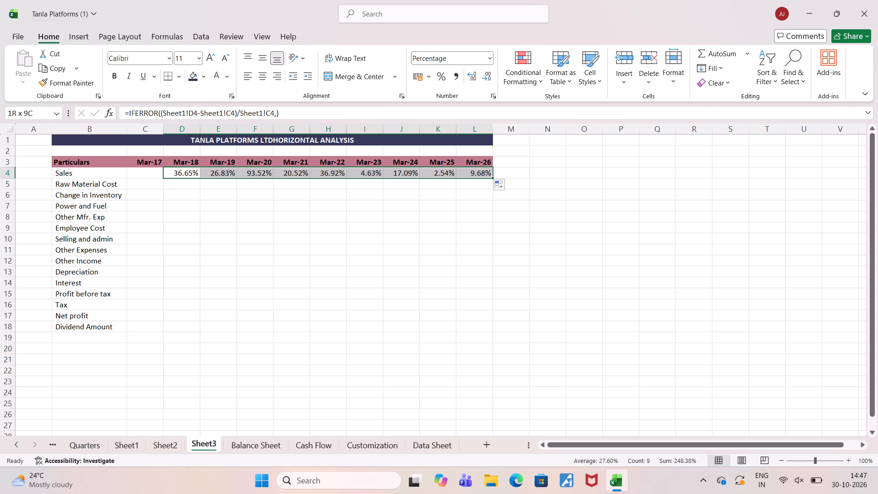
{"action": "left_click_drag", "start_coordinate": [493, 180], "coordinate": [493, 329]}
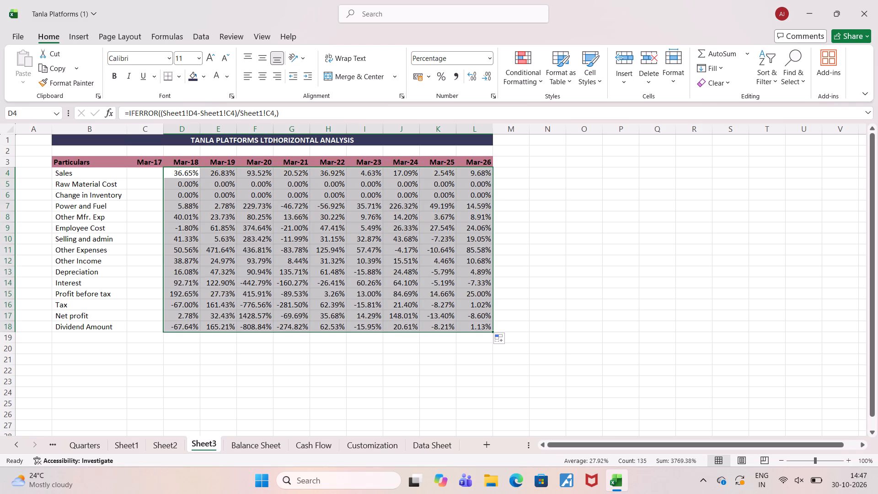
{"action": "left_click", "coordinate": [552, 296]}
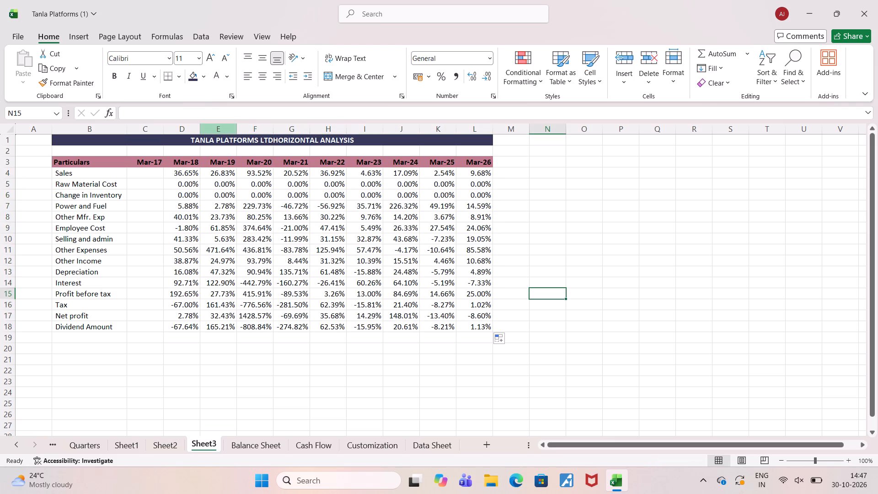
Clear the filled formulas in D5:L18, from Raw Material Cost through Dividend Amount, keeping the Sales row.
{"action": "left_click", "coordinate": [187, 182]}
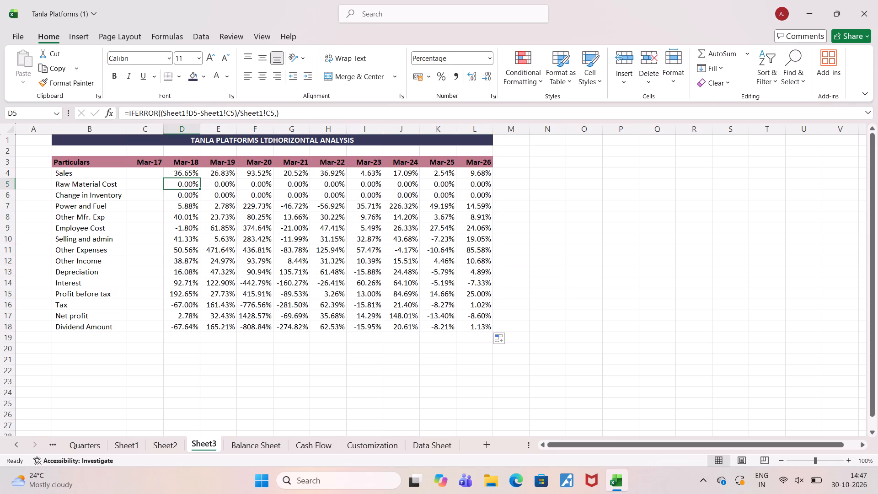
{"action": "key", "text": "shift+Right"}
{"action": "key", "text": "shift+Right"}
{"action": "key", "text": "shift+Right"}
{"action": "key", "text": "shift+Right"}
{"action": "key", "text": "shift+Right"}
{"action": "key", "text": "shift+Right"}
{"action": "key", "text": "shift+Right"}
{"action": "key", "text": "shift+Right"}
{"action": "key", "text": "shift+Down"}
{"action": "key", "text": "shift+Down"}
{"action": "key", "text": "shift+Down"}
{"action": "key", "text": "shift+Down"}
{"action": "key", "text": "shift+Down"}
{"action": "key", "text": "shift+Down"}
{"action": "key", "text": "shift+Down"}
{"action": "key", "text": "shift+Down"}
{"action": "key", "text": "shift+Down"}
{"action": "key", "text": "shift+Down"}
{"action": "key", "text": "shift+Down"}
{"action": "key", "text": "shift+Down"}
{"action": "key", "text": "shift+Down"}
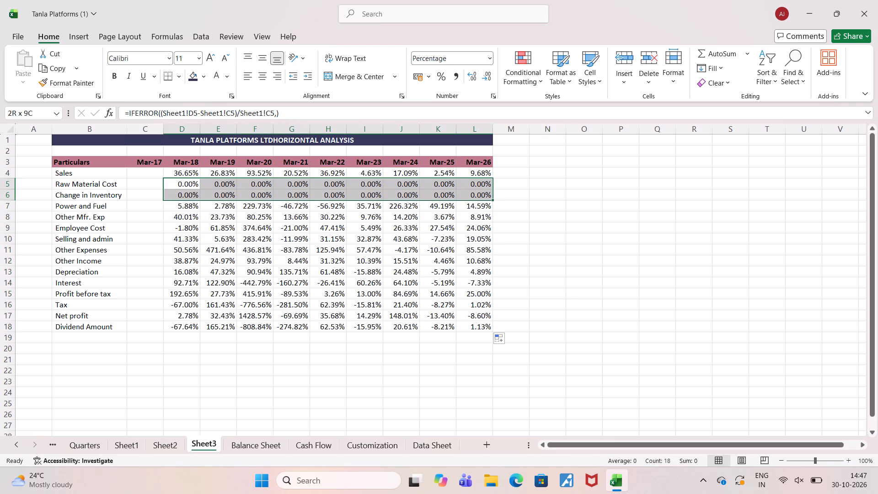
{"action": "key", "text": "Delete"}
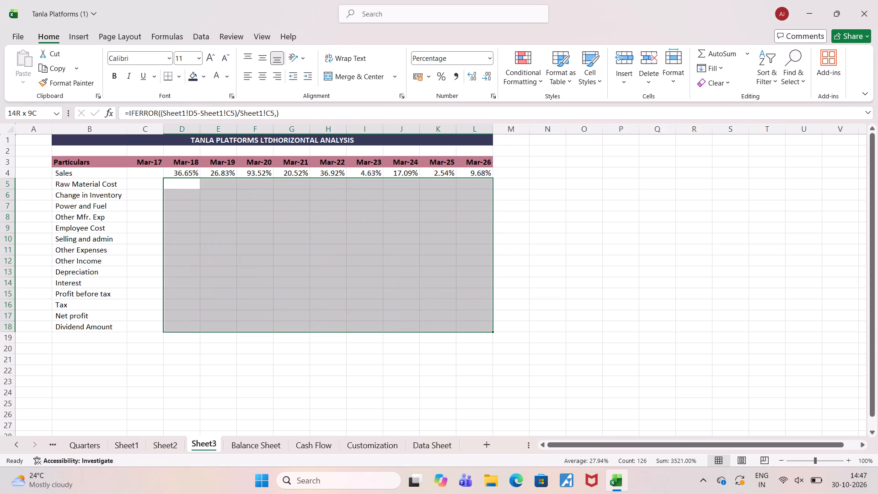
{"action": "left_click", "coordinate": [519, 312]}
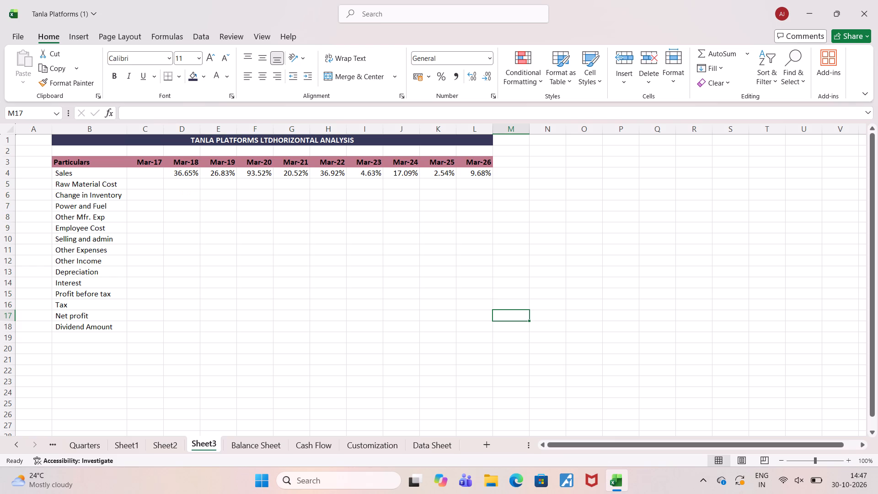
Add an AVERAGE column heading in M3, beside the Mar-26 heading.
{"action": "left_click", "coordinate": [510, 159]}
{"action": "type", "text": "AVR"}
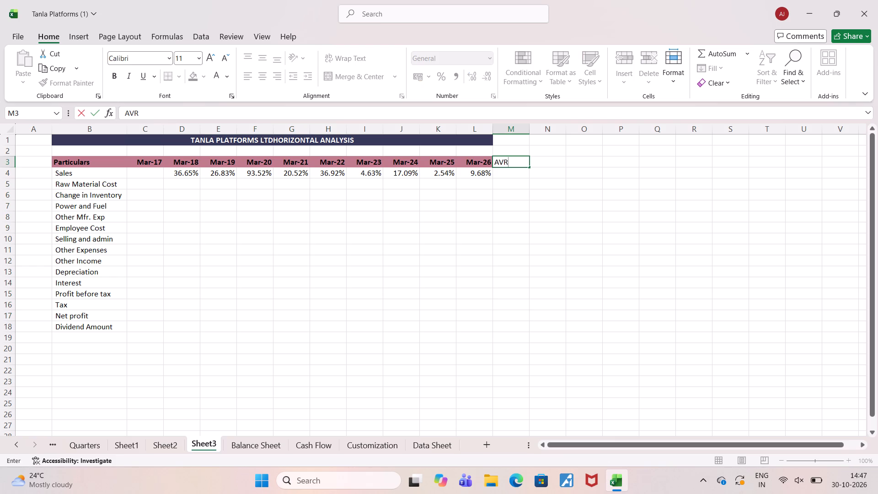
{"action": "key", "text": "BackSpace"}
{"action": "type", "text": "ERAGE"}
{"action": "key", "text": "Return"}
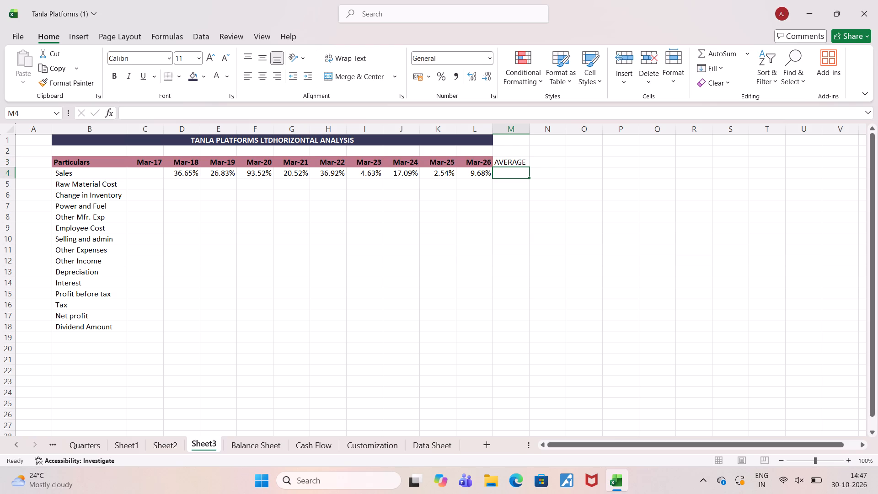
Format the AVERAGE heading in M3 as bold with the same rose fill as the other column headings.
{"action": "left_click", "coordinate": [517, 166]}
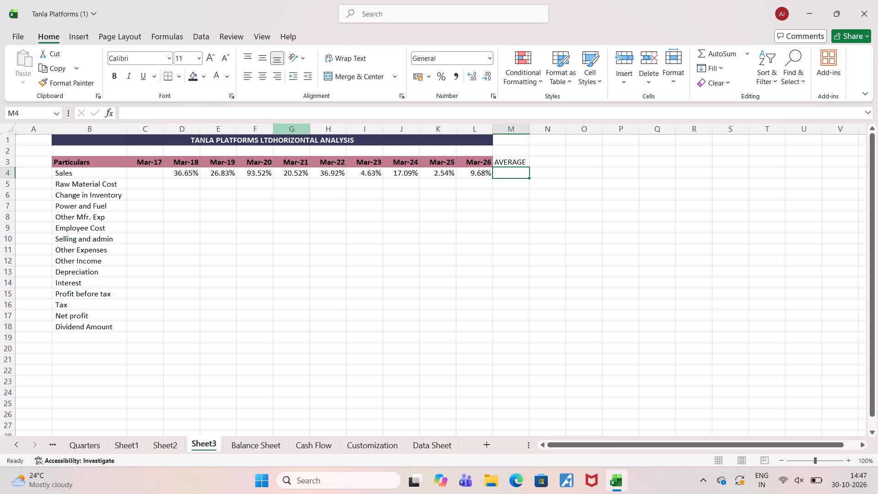
{"action": "left_click", "coordinate": [204, 80]}
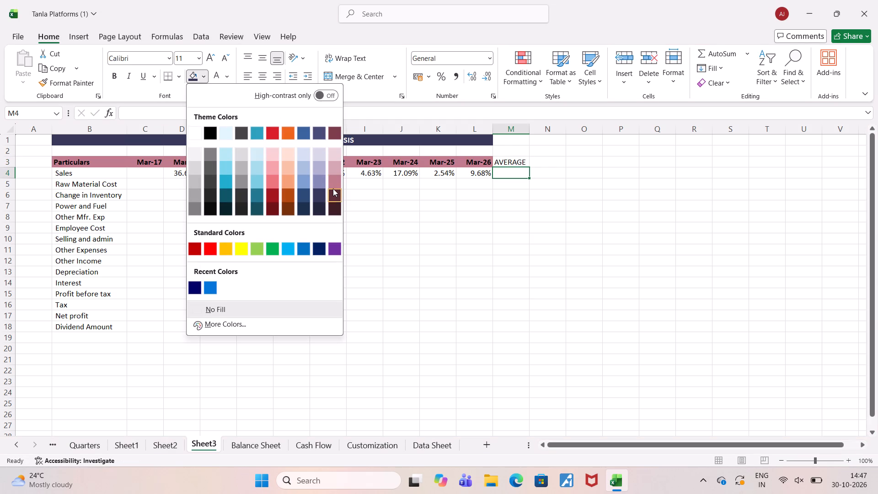
{"action": "left_click", "coordinate": [510, 158]}
{"action": "left_click", "coordinate": [510, 158]}
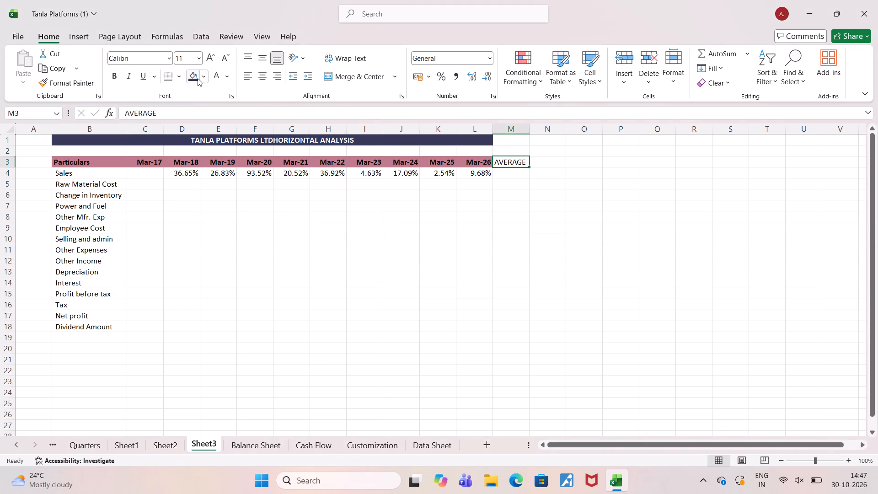
{"action": "left_click", "coordinate": [201, 78]}
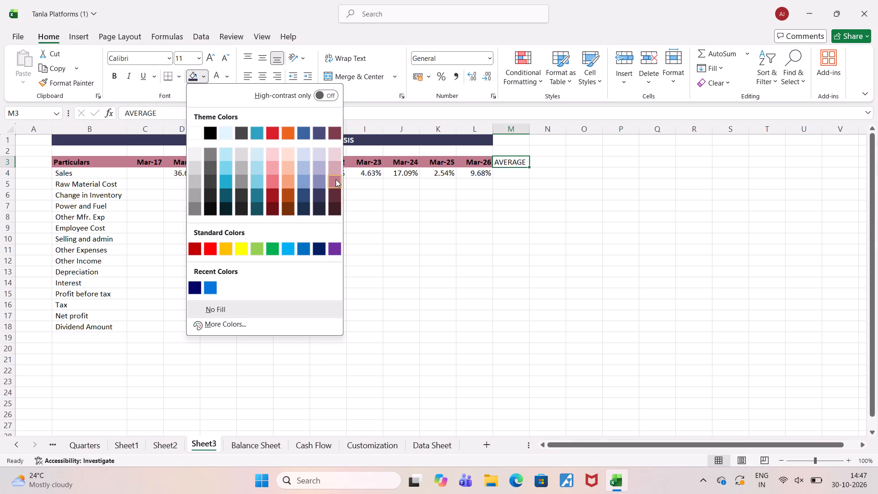
{"action": "left_click", "coordinate": [336, 179]}
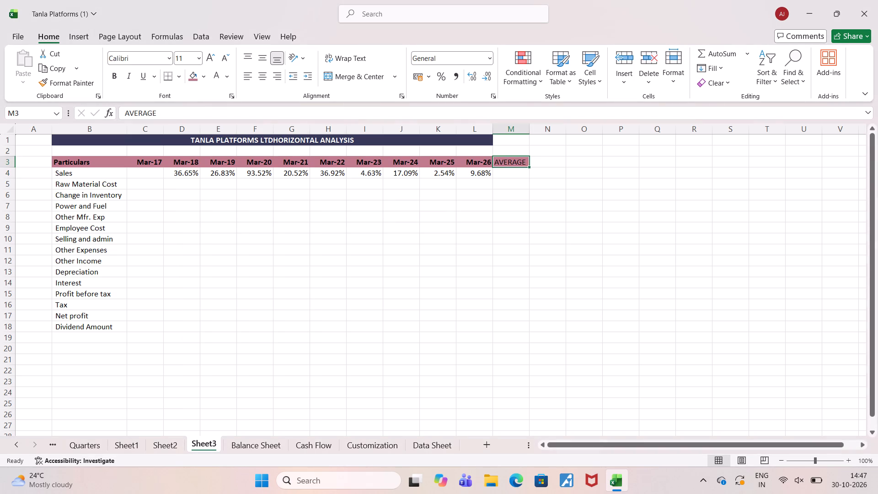
{"action": "left_click", "coordinate": [117, 78]}
{"action": "left_click", "coordinate": [329, 311]}
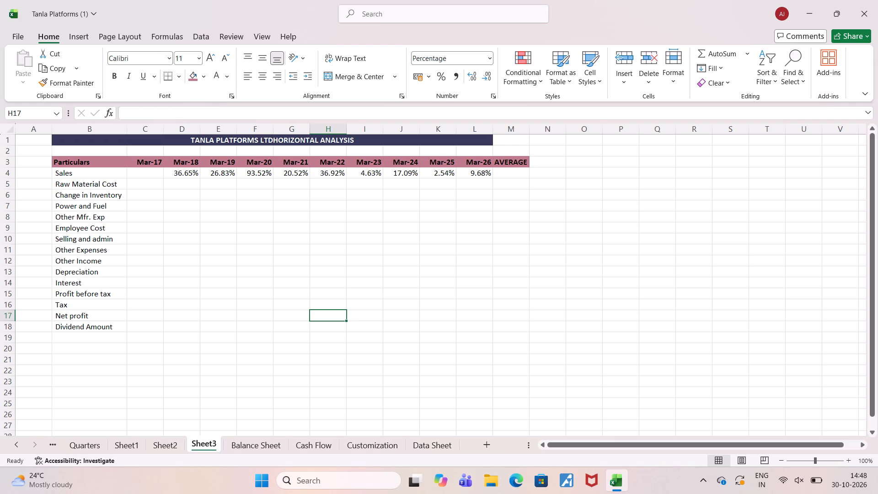
Extend the merged, centred horizontal analysis title in row 1 to span B1:M1, covering the AVERAGE column.
{"action": "left_click", "coordinate": [491, 142]}
{"action": "key", "text": "shift+Right"}
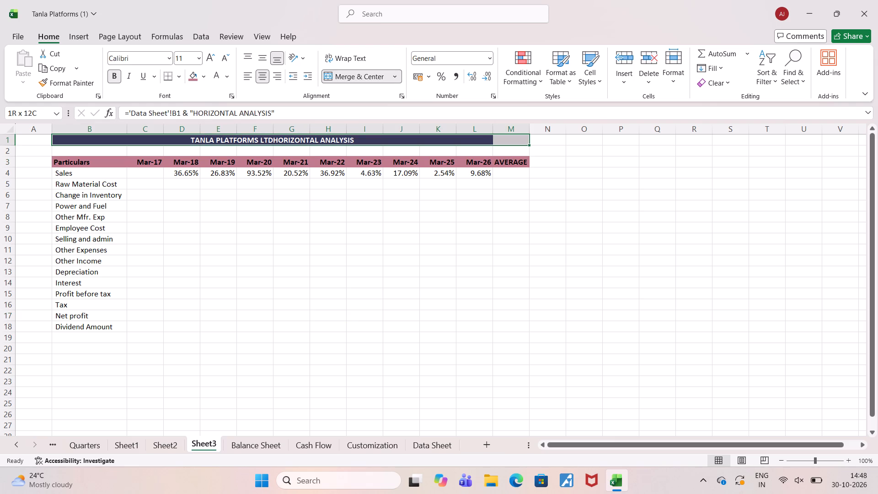
{"action": "key", "text": "Return"}
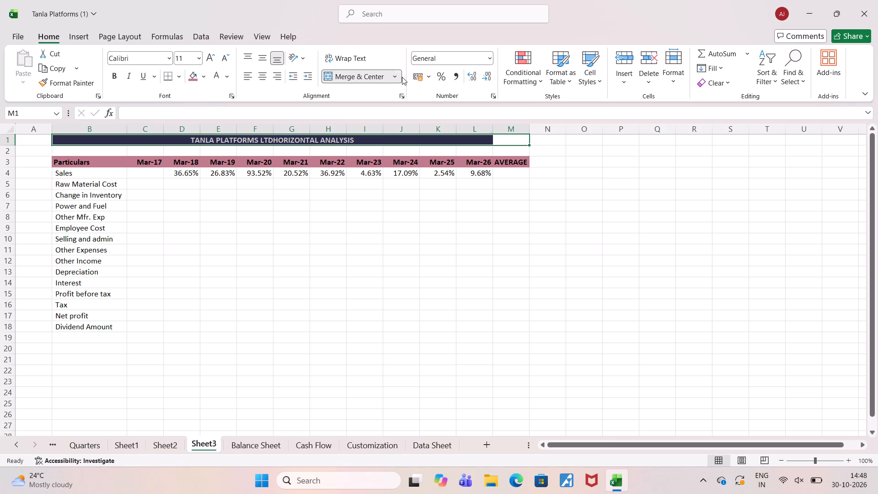
{"action": "left_click", "coordinate": [368, 72]}
{"action": "left_click", "coordinate": [368, 72]}
{"action": "key", "text": "Return"}
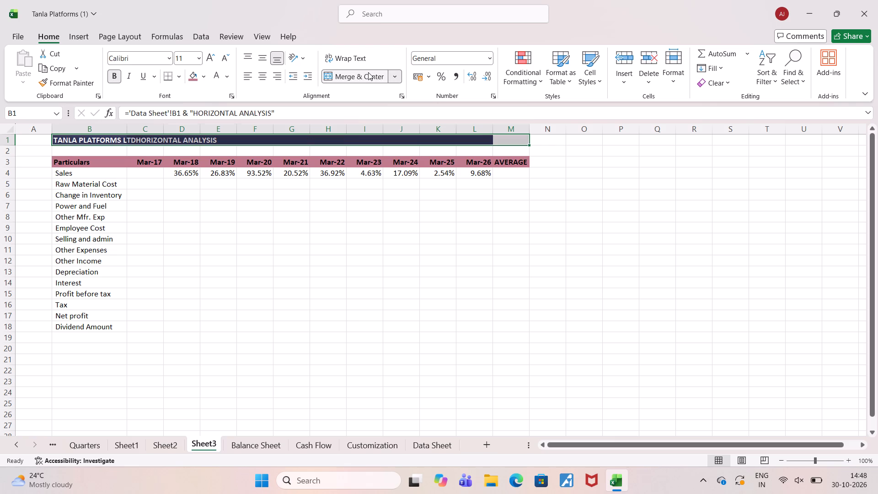
{"action": "left_click", "coordinate": [223, 311]}
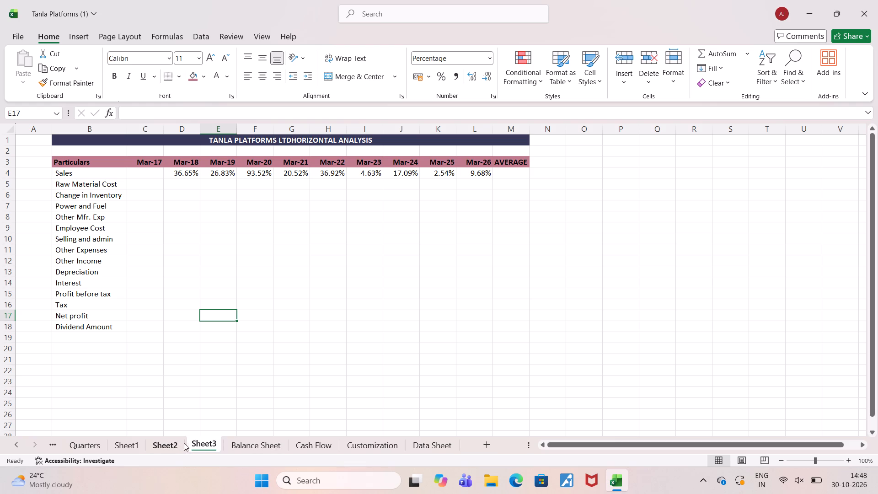
Open Sheet1 to view the financial statements.
{"action": "left_click", "coordinate": [132, 446]}
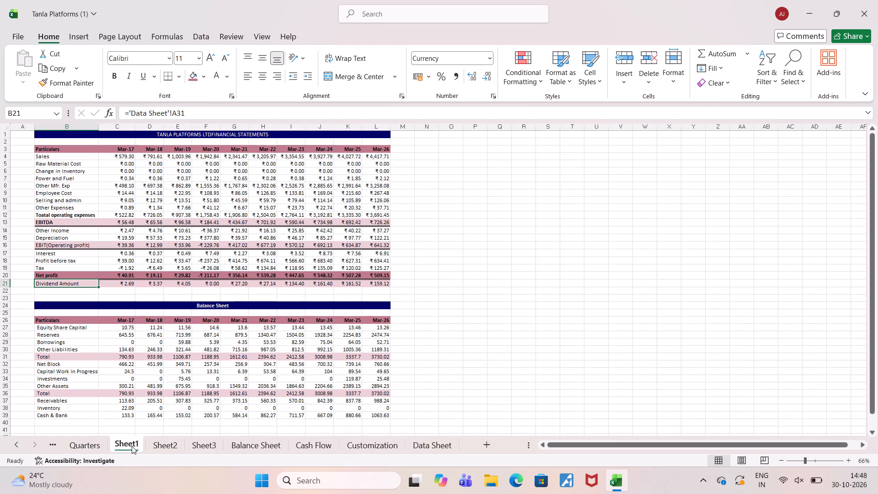
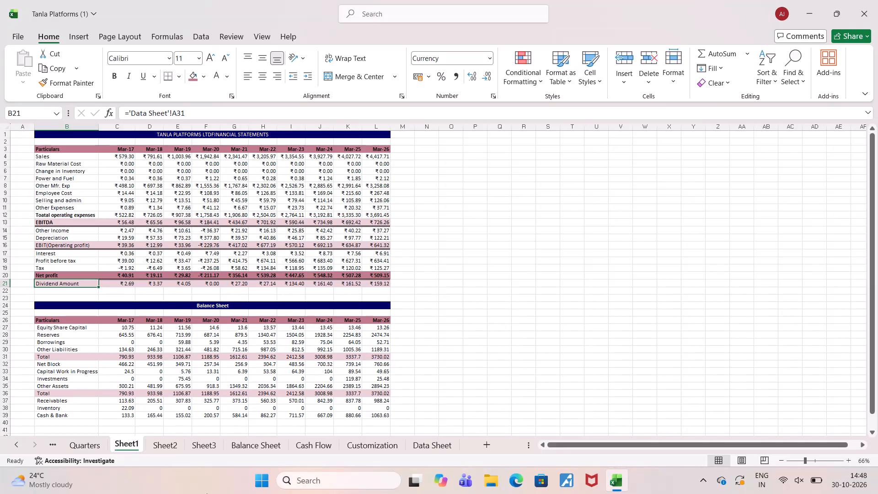
Return to the horizontal analysis on Sheet3.
{"action": "left_click", "coordinate": [208, 440]}
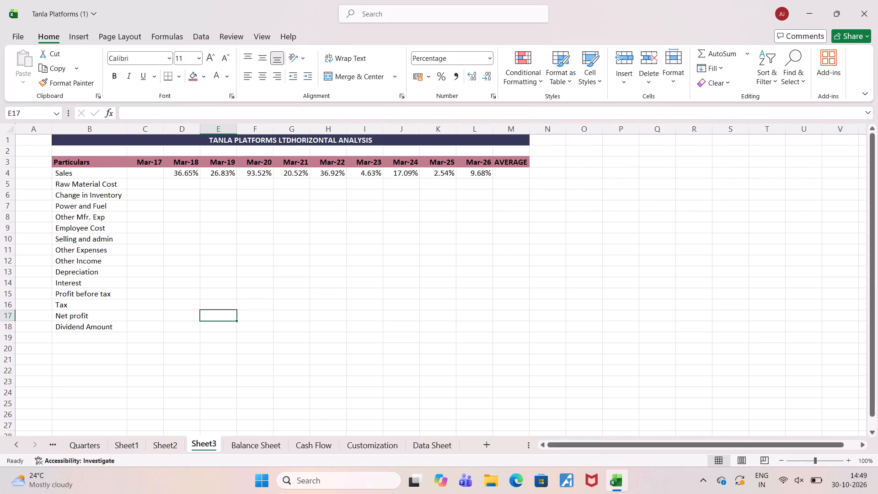
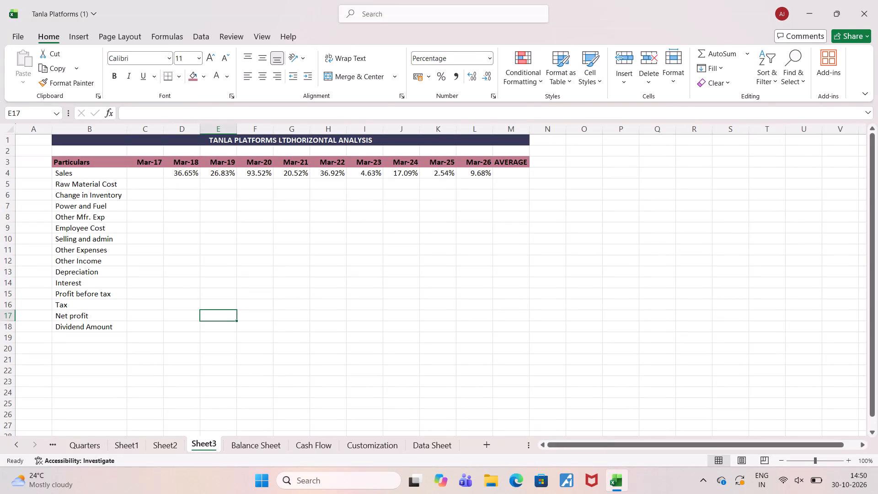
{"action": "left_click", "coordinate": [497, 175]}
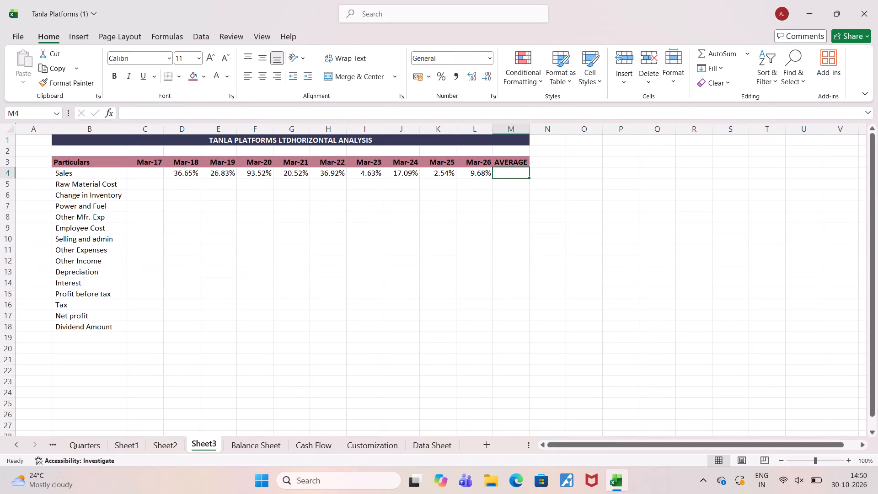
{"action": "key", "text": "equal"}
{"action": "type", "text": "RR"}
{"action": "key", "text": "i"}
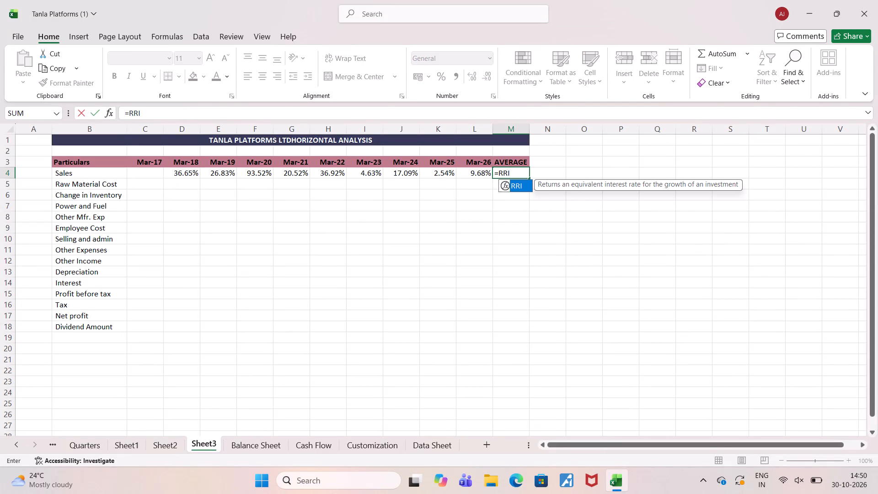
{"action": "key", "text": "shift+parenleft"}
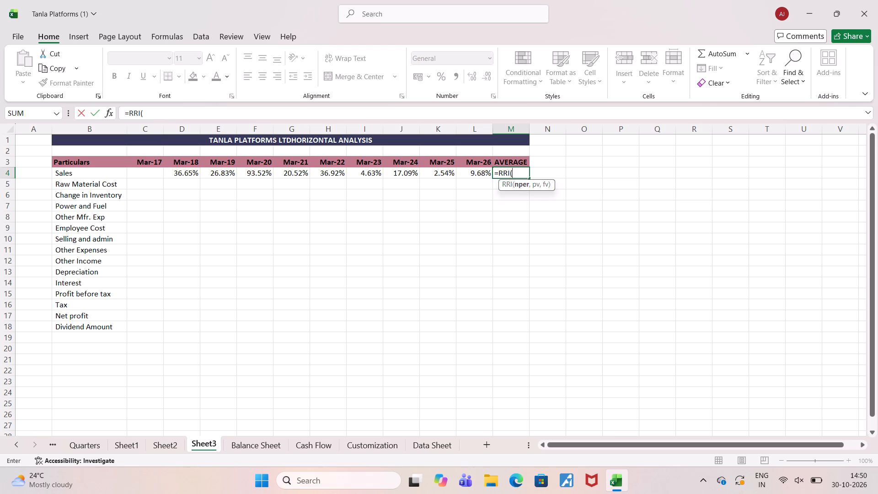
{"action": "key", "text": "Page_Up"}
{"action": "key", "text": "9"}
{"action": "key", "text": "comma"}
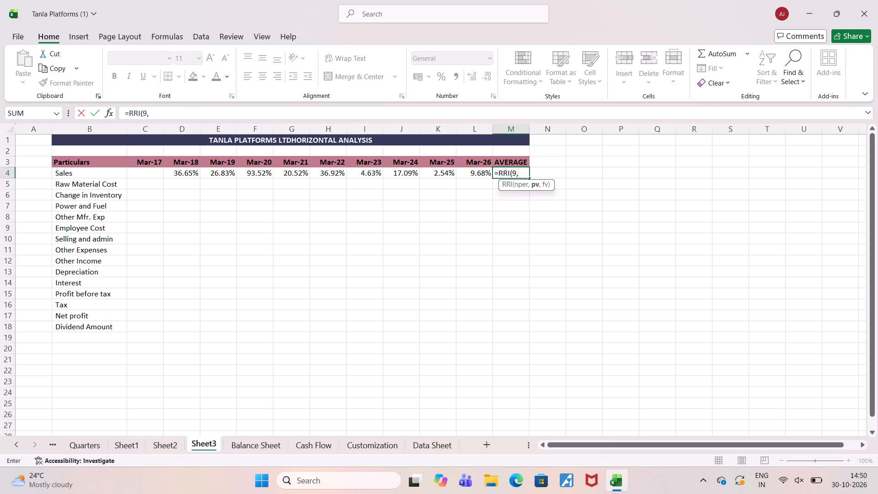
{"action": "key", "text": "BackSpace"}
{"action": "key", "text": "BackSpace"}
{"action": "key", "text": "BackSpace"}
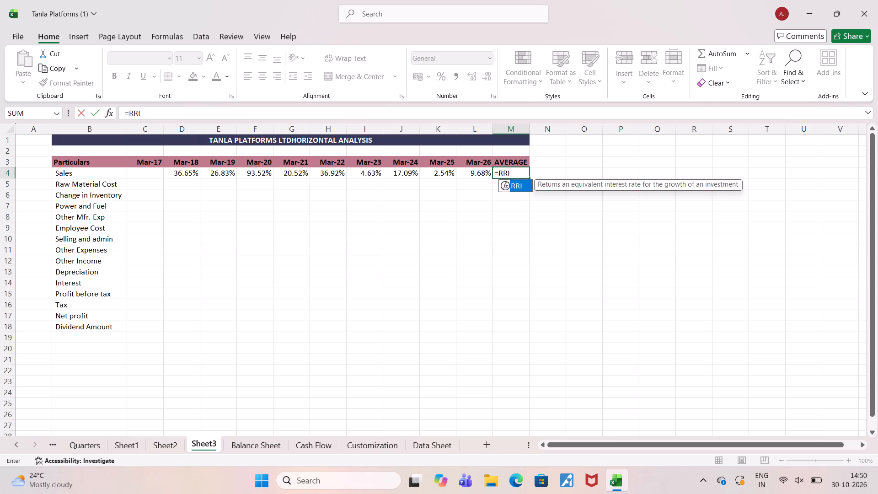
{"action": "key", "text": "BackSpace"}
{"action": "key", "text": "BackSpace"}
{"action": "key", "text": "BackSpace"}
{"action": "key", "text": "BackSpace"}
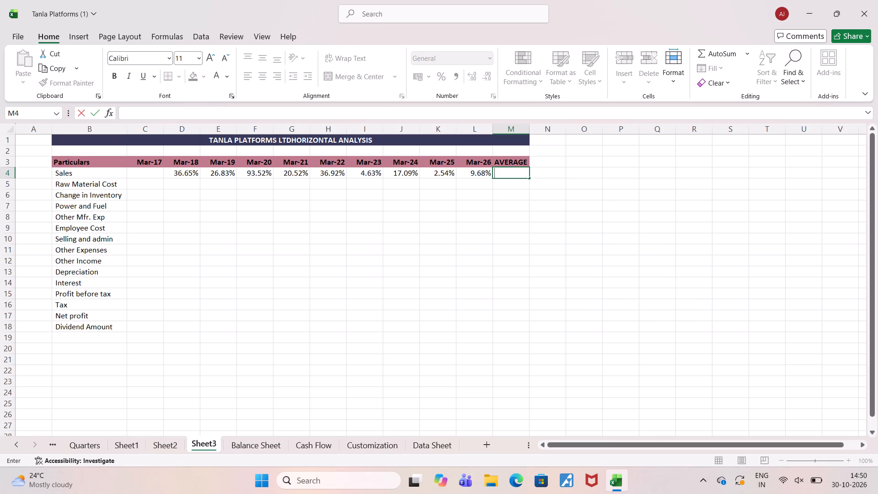
On Sheet1, enter =RRI(9,C4,L4) in M4 to compute the nine-year Sales growth rate from Mar-17 to Mar-26.
{"action": "left_click", "coordinate": [113, 452]}
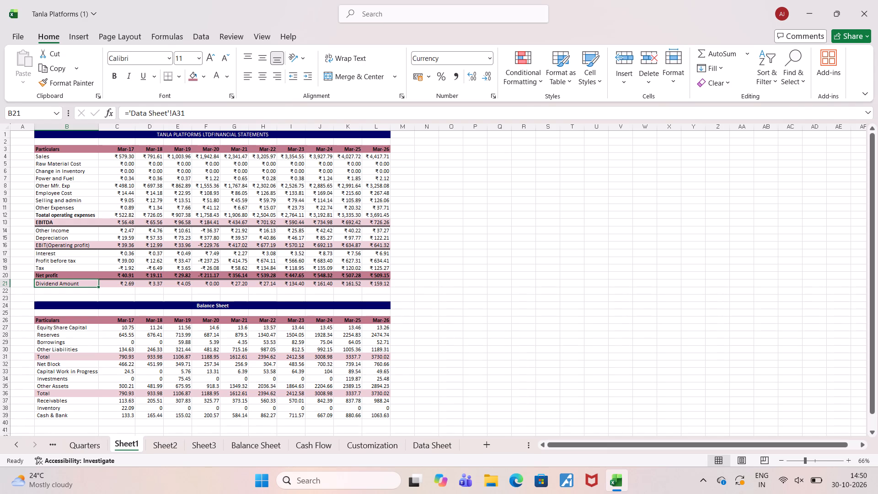
{"action": "left_click", "coordinate": [401, 160]}
{"action": "left_click", "coordinate": [400, 154]}
{"action": "key", "text": "equal"}
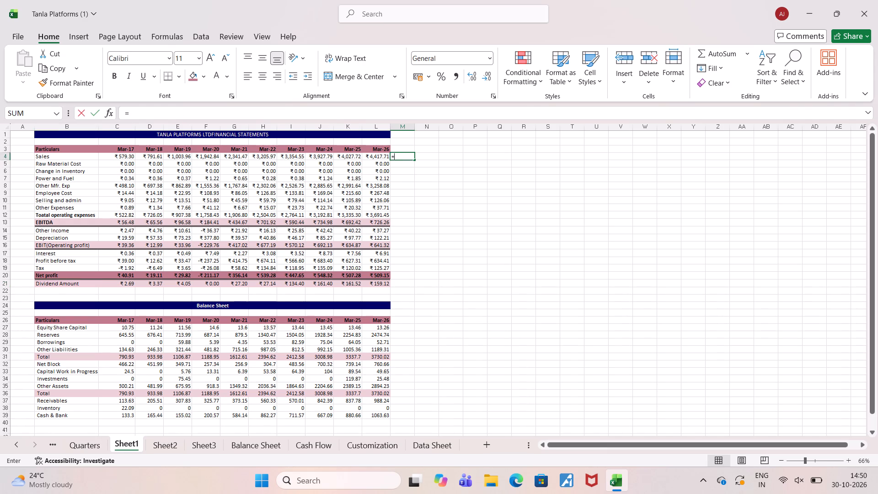
{"action": "type", "text": "RRI"}
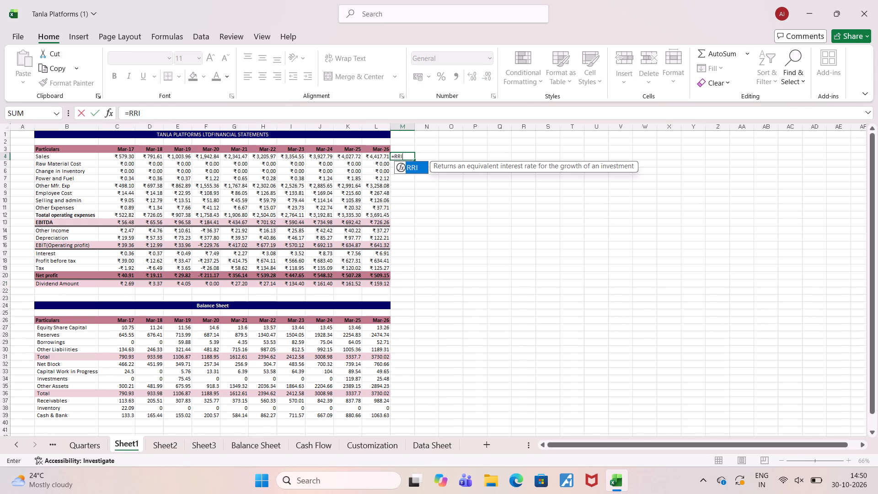
{"action": "key", "text": "shift+parenleft"}
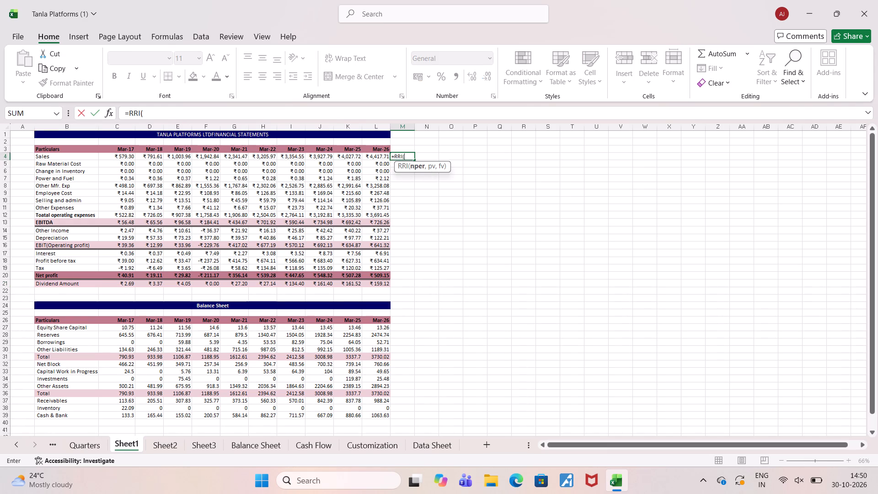
{"action": "key", "text": "9"}
{"action": "key", "text": "comma"}
{"action": "left_click", "coordinate": [121, 157]}
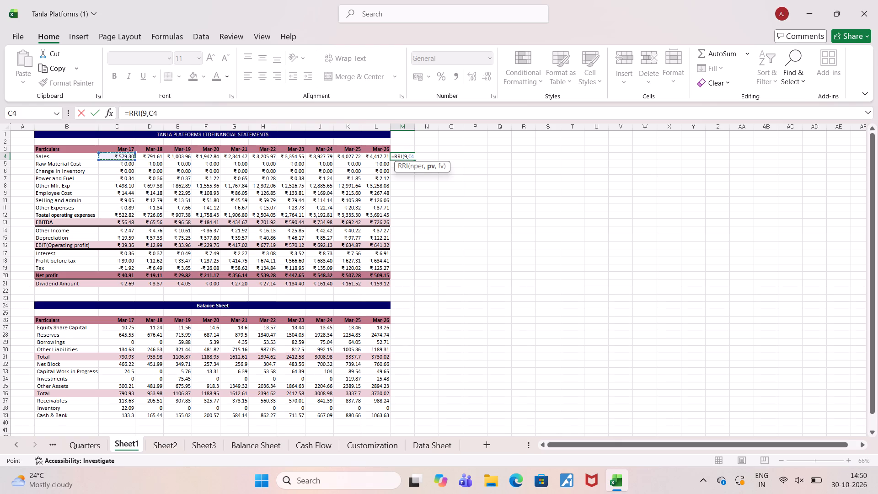
{"action": "key", "text": "comma"}
{"action": "left_click", "coordinate": [377, 156]}
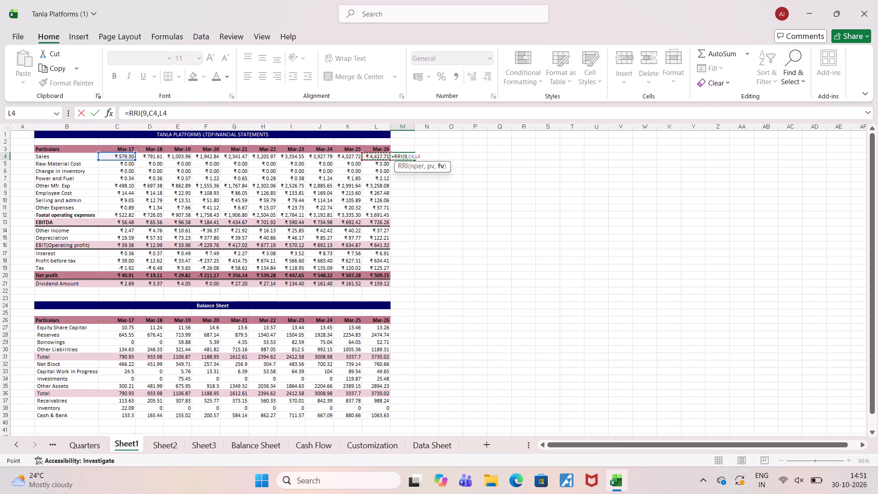
{"action": "key", "text": "shift+parenright"}
{"action": "key", "text": "Return"}
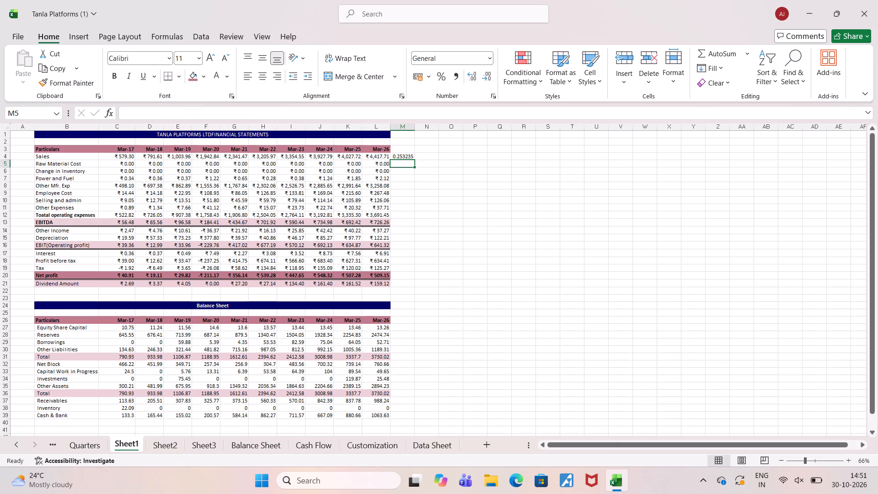
Format the growth rate in M4 as a percentage with two decimal places.
{"action": "left_click", "coordinate": [399, 156]}
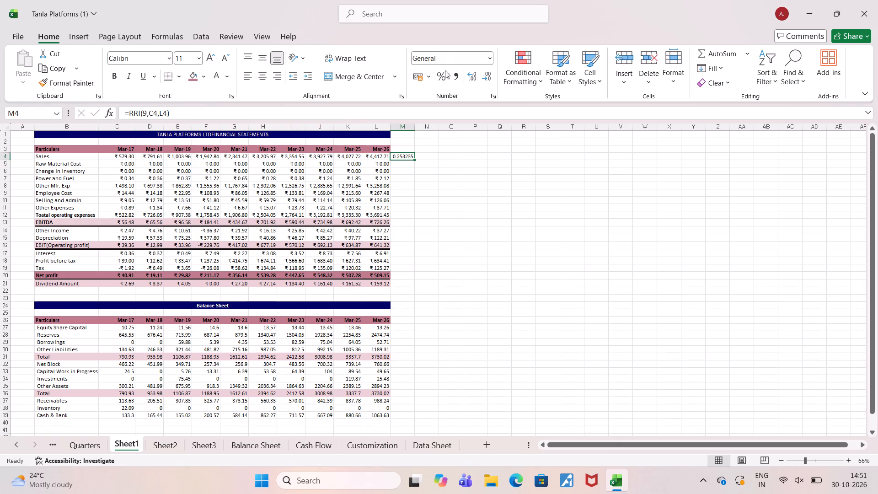
{"action": "left_click", "coordinate": [439, 72]}
{"action": "double_click", "coordinate": [474, 74]}
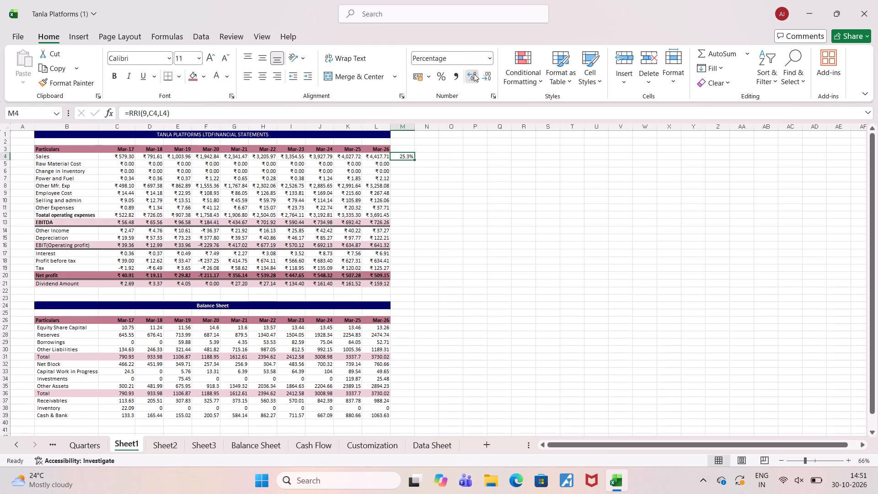
{"action": "left_click", "coordinate": [436, 242]}
{"action": "left_click", "coordinate": [399, 154]}
Enter =RRI(5,G4,L4) in N4 to compute the five-year Sales growth rate from Mar-21 to Mar-26.
{"action": "left_click", "coordinate": [426, 154]}
{"action": "key", "text": "equal"}
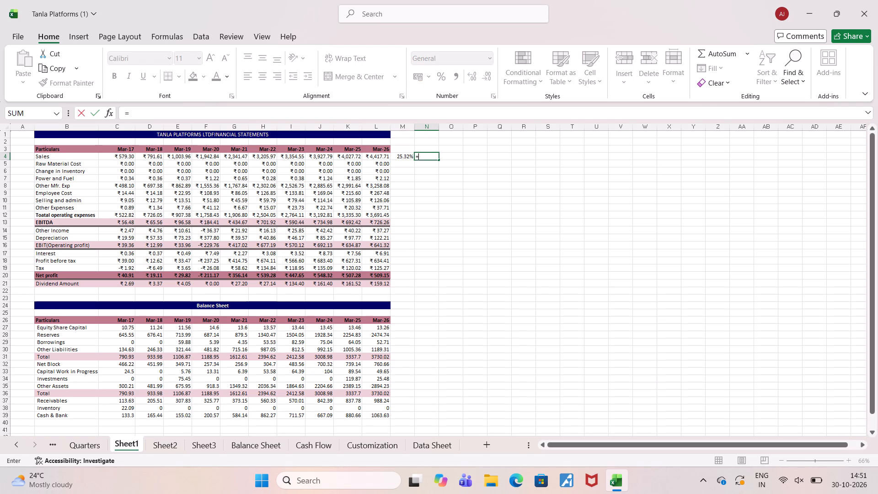
{"action": "type", "text": "RRI"}
{"action": "key", "text": "shift+parenleft"}
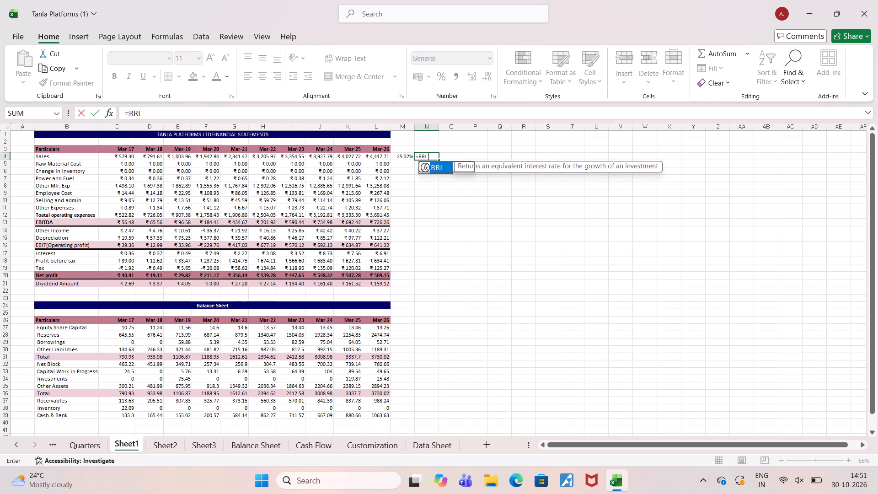
{"action": "key", "text": "5"}
{"action": "key", "text": "comma"}
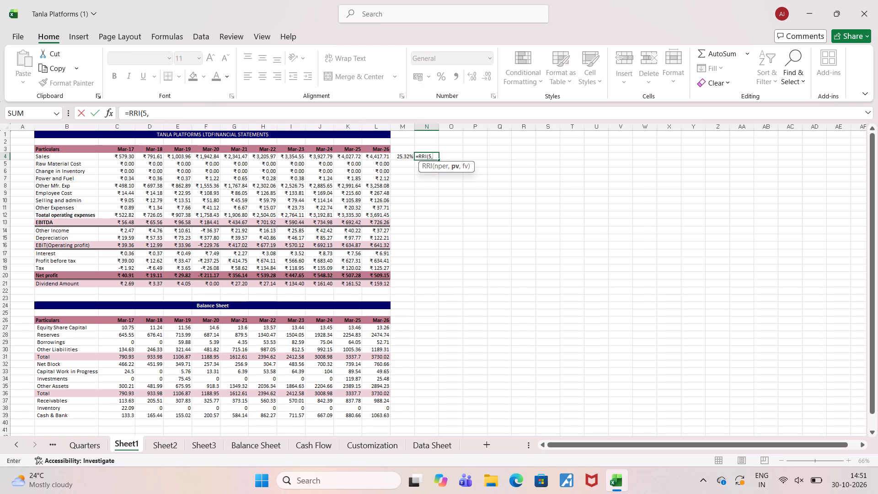
{"action": "left_click", "coordinate": [241, 157]}
{"action": "key", "text": "comma"}
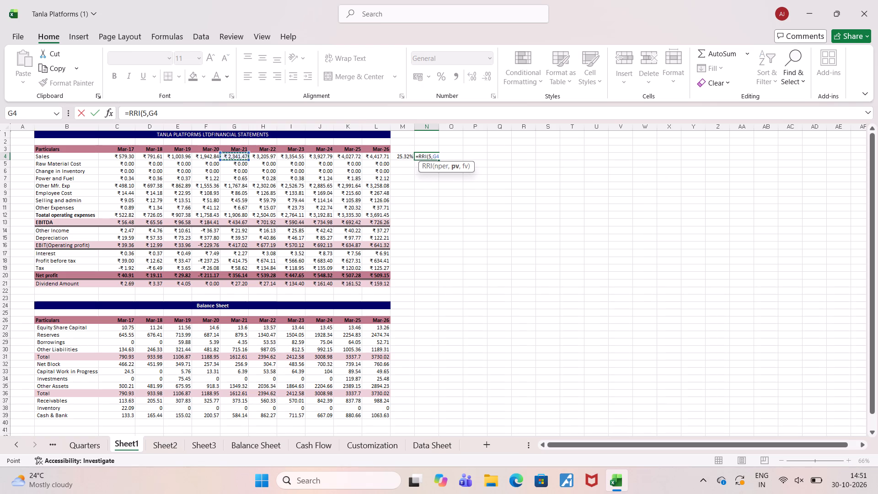
{"action": "left_click", "coordinate": [380, 156]}
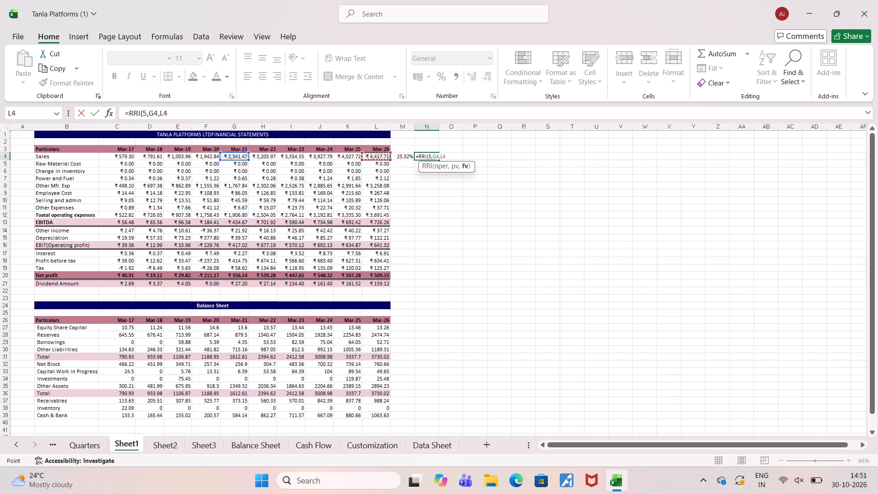
{"action": "key", "text": "shift+parenright"}
{"action": "key", "text": "Return"}
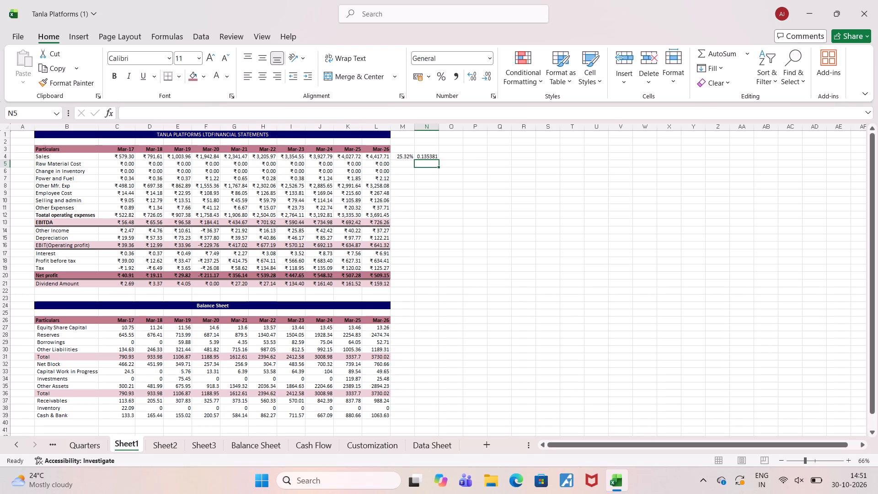
Format the growth rate in N4 as a percentage with two decimal places.
{"action": "left_click", "coordinate": [432, 158]}
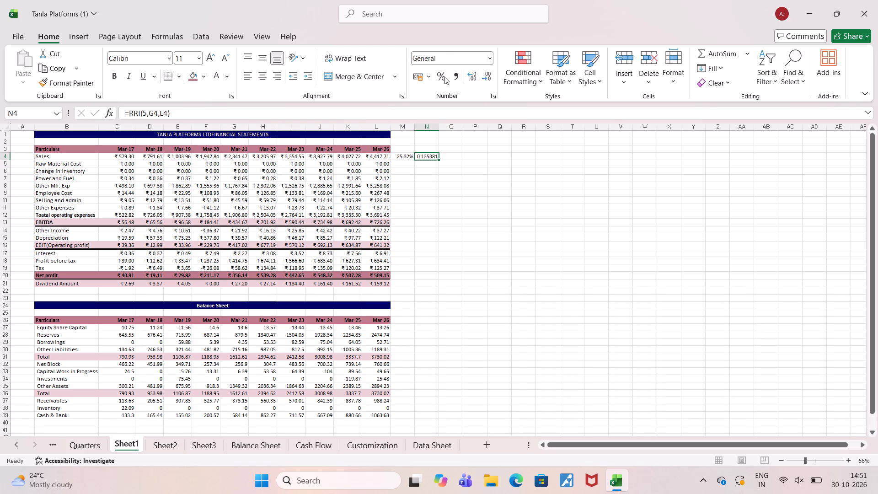
{"action": "left_click", "coordinate": [442, 76]}
{"action": "double_click", "coordinate": [469, 77]}
{"action": "left_click", "coordinate": [440, 262]}
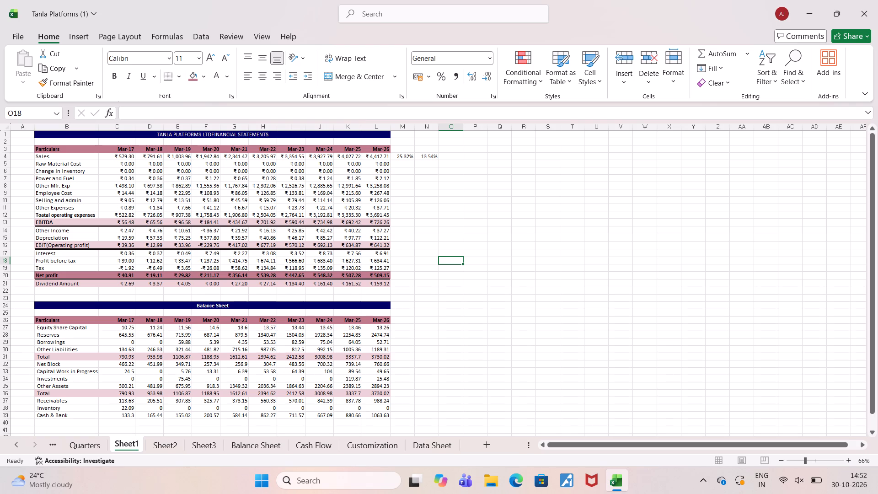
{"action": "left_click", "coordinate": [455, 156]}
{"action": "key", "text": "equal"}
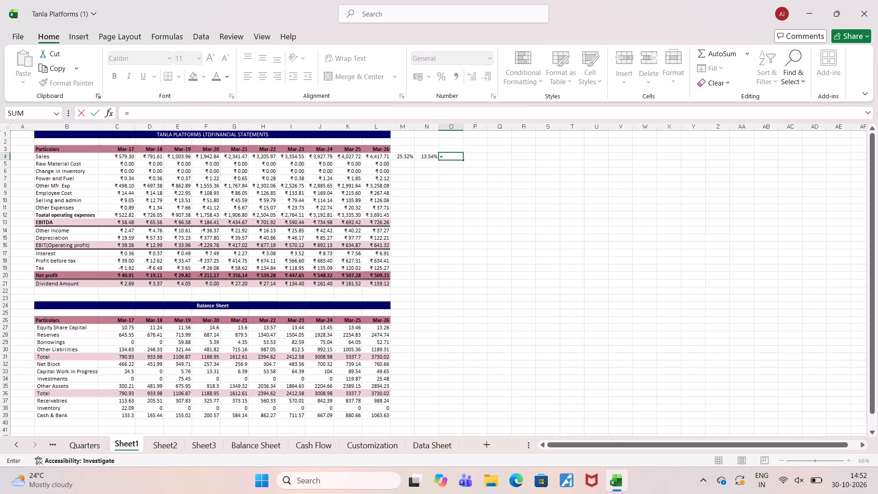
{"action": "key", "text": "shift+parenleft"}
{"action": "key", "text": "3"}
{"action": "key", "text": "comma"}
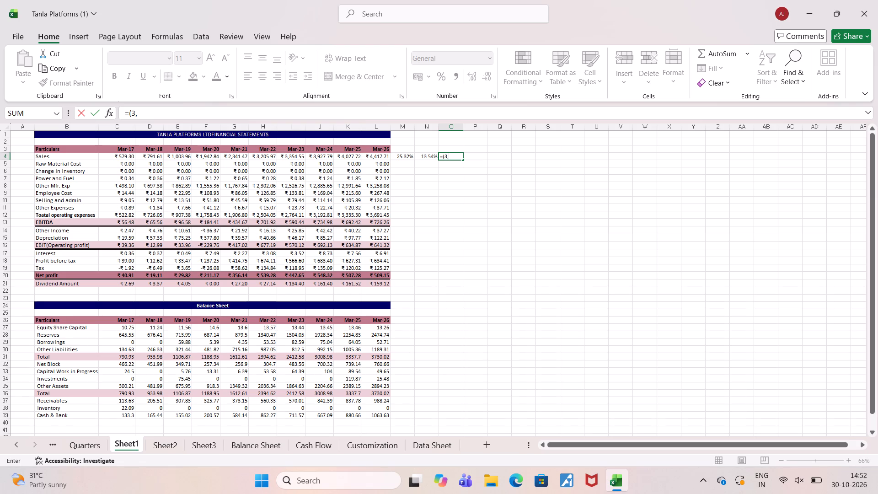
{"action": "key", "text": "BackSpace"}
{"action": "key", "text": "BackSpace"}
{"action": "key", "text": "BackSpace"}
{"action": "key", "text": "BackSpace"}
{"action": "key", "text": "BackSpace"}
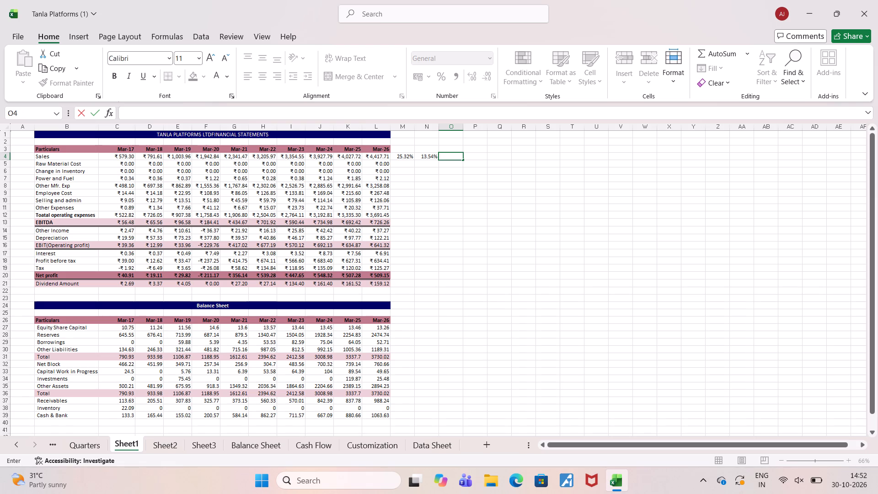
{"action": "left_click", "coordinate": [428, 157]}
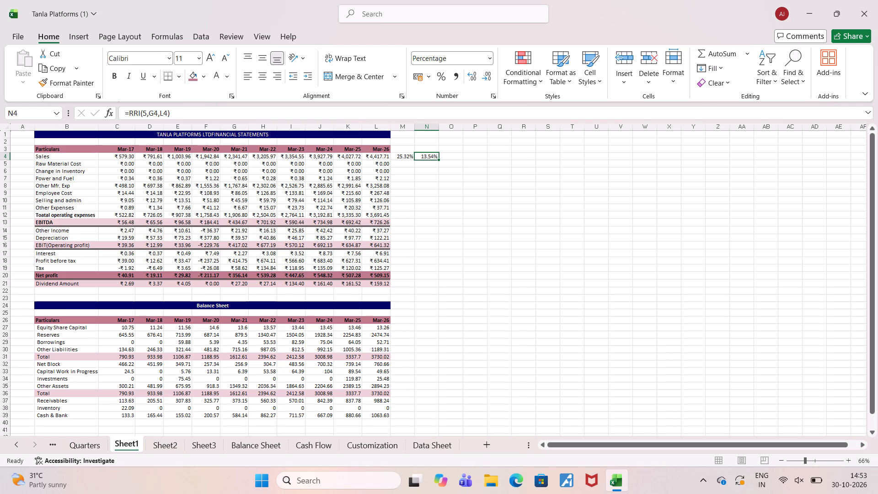
Enter =RRI(3,I4,L4) in O4 to compute the three-year Sales growth rate from Mar-23 to Mar-26.
{"action": "double_click", "coordinate": [423, 155]}
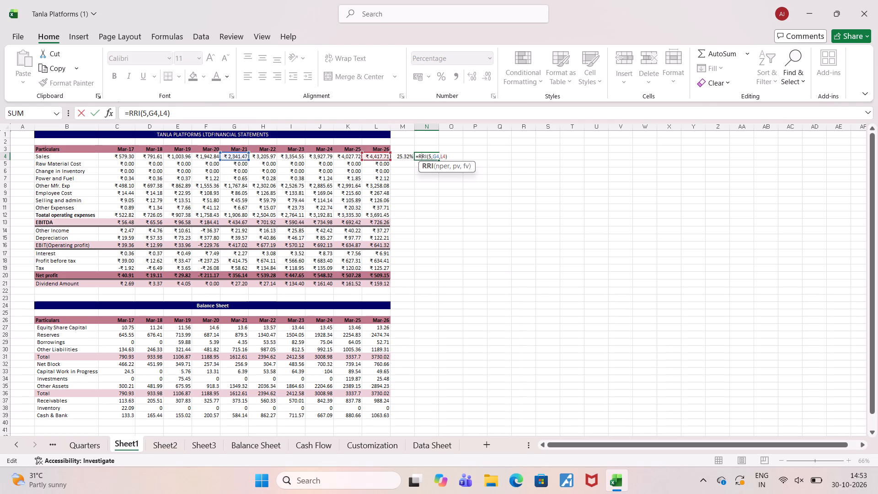
{"action": "key", "text": "Return"}
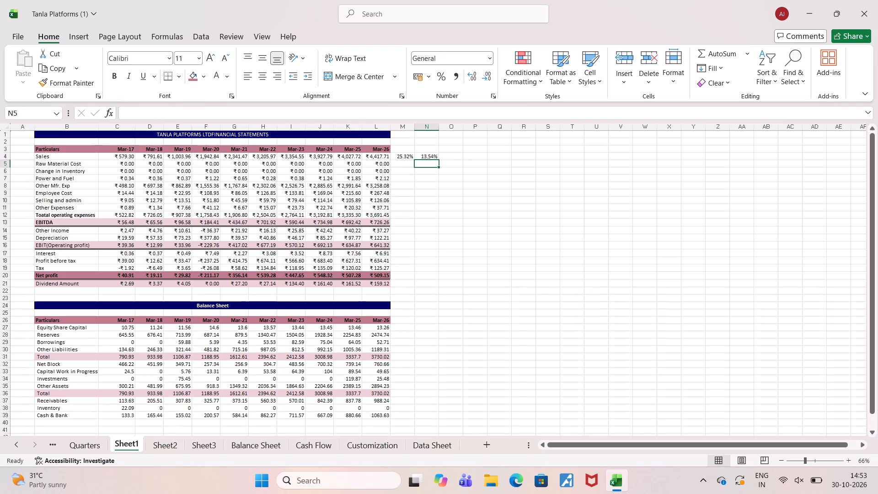
{"action": "left_click", "coordinate": [447, 158]}
{"action": "key", "text": "equal"}
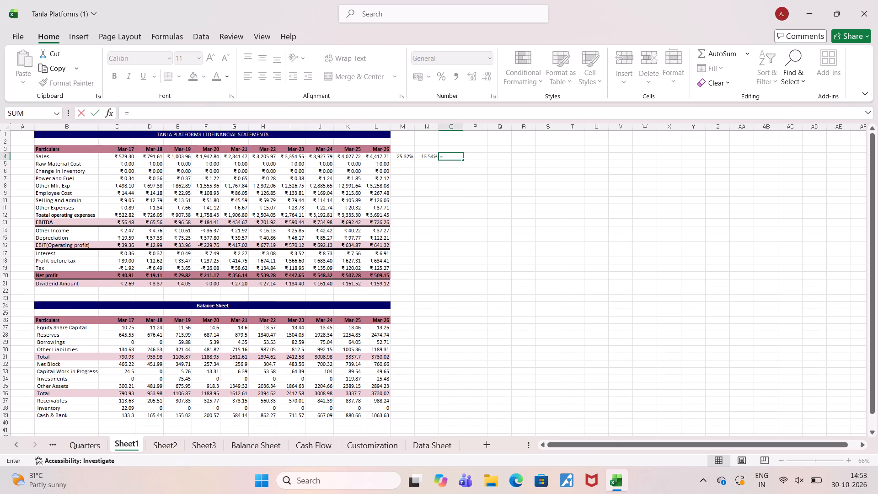
{"action": "type", "text": "RRI"}
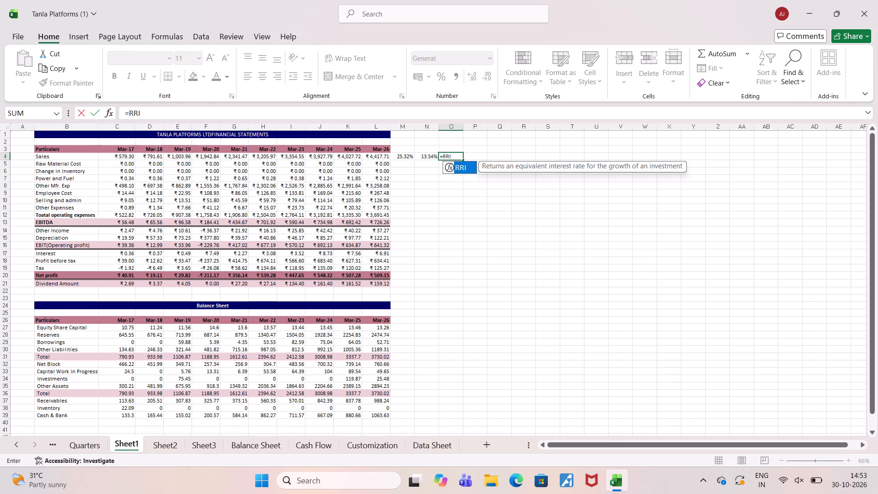
{"action": "key", "text": "shift+parenleft"}
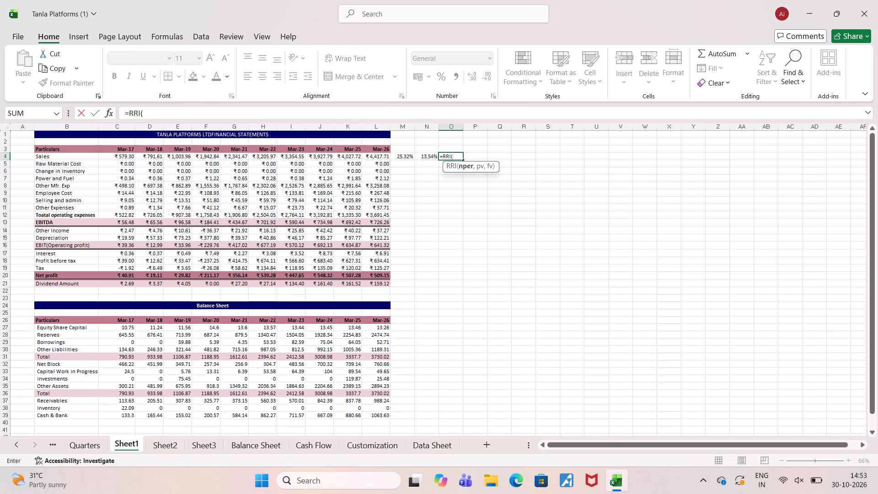
{"action": "left_click", "coordinate": [298, 158]}
{"action": "key", "text": "BackSpace"}
{"action": "key", "text": "BackSpace"}
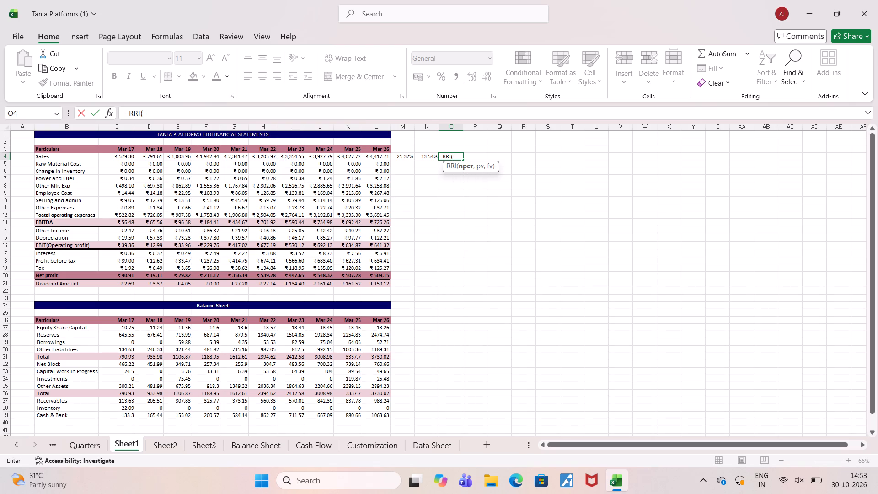
{"action": "key", "text": "3"}
{"action": "key", "text": "comma"}
{"action": "left_click", "coordinate": [295, 157]}
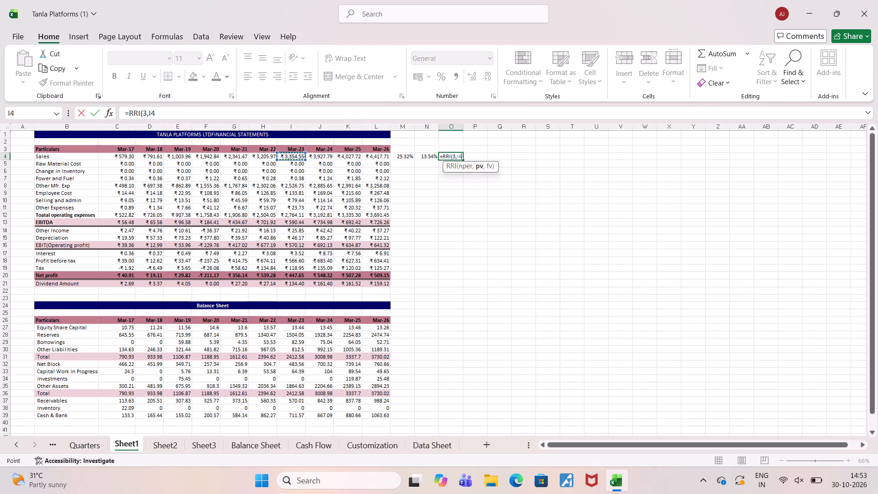
{"action": "key", "text": "comma"}
{"action": "left_click", "coordinate": [371, 156]}
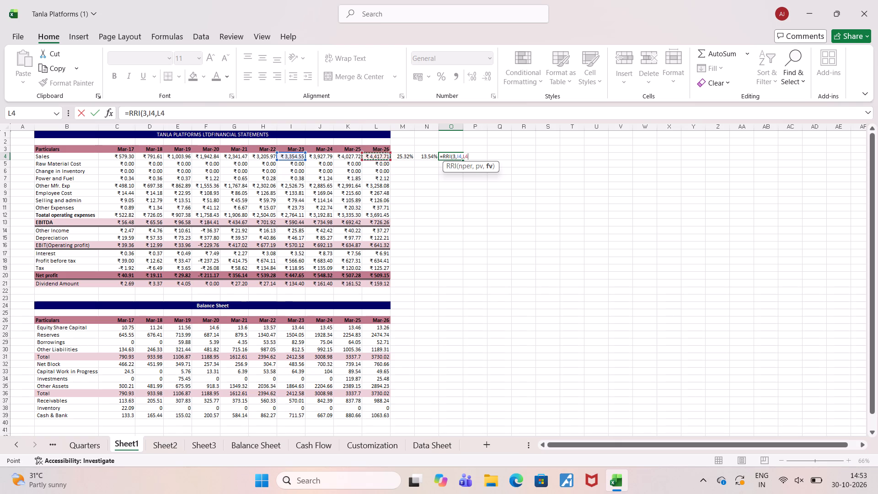
{"action": "key", "text": "shift+parenright"}
{"action": "key", "text": "Return"}
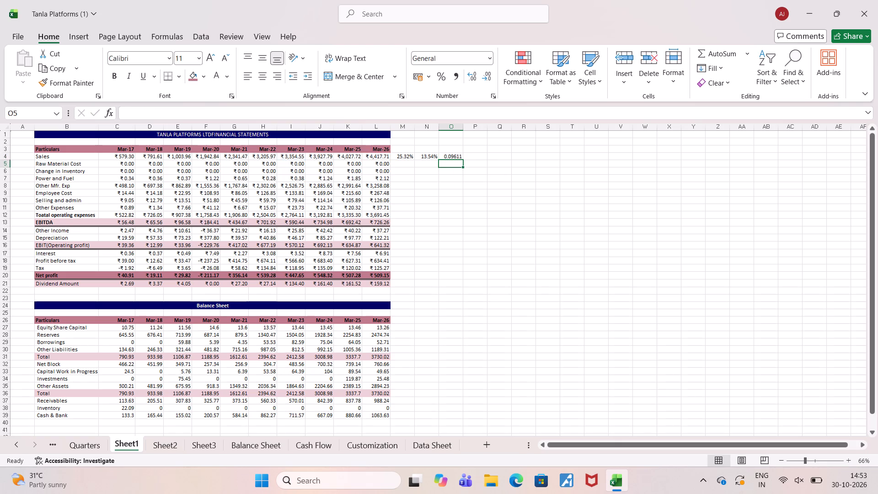
Format the growth rate in O4 as a percentage with two decimal places.
{"action": "left_click", "coordinate": [451, 158]}
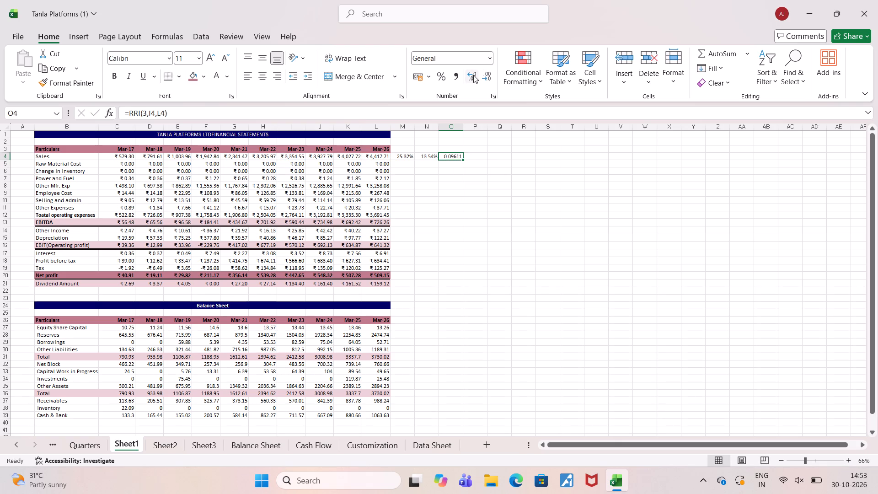
{"action": "left_click", "coordinate": [473, 75]}
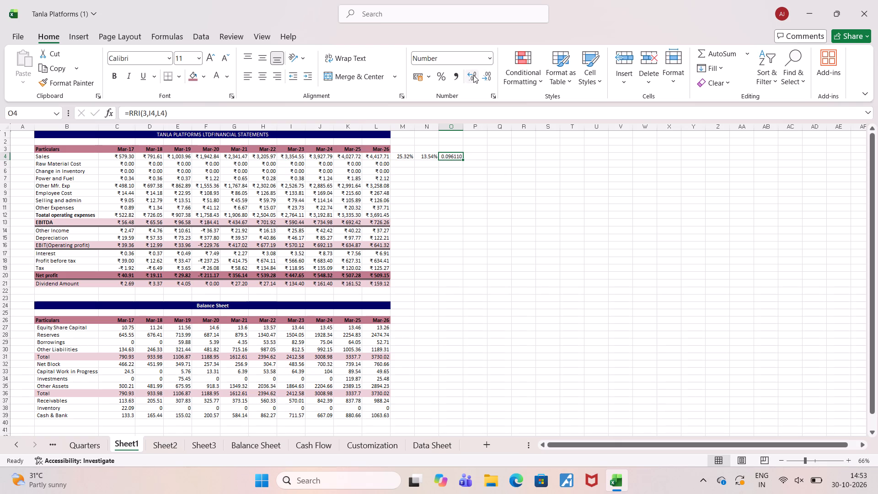
{"action": "left_click", "coordinate": [483, 76]}
{"action": "left_click", "coordinate": [437, 76]}
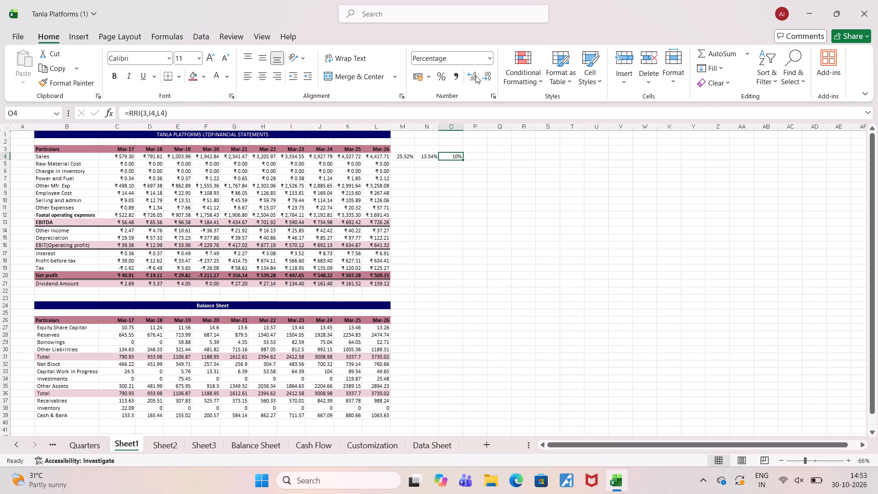
{"action": "double_click", "coordinate": [476, 75]}
{"action": "left_click", "coordinate": [463, 190]}
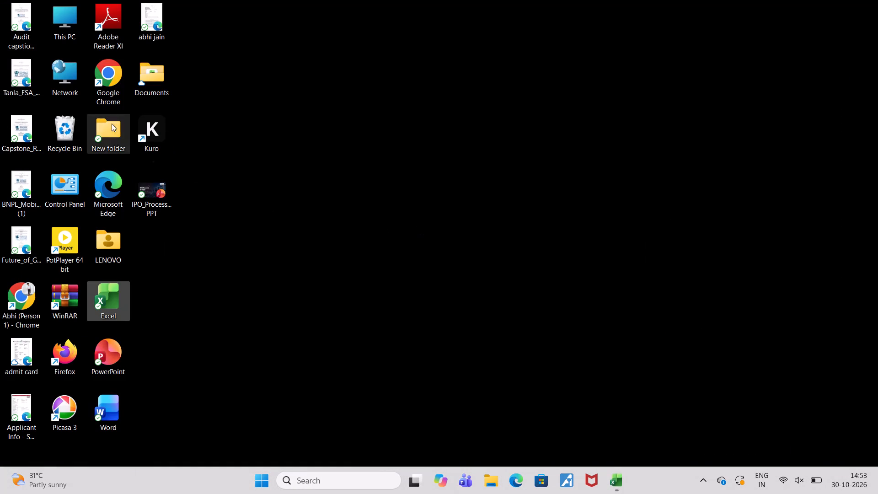
Switch to Chrome and search Screener for TANLA, opening the Tanla Platforms Ltd company page.
{"action": "double_click", "coordinate": [107, 68]}
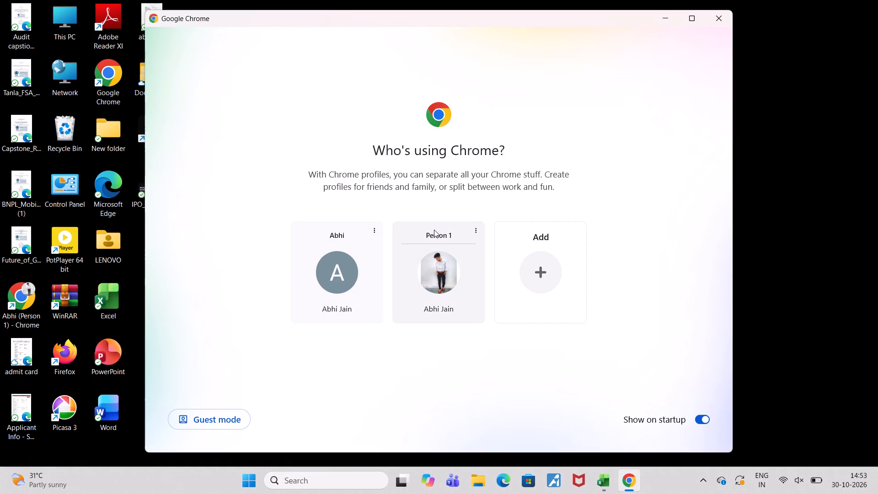
{"action": "left_click", "coordinate": [427, 258]}
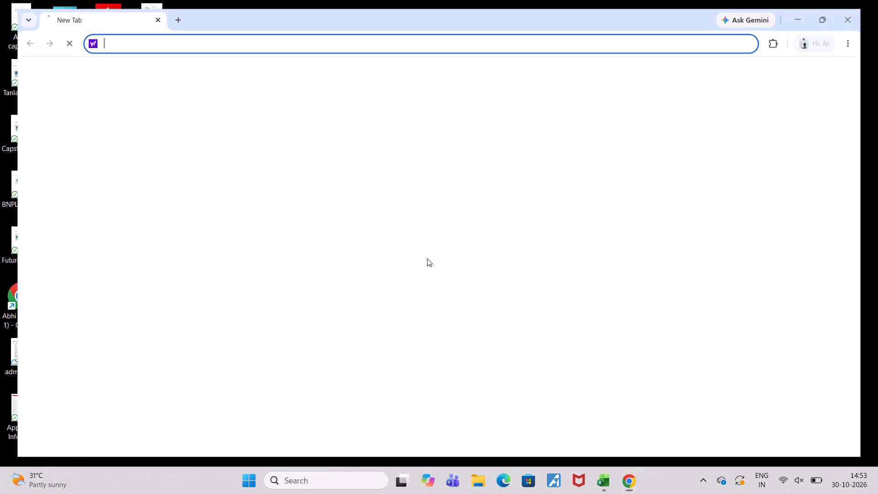
{"action": "left_click", "coordinate": [439, 221]}
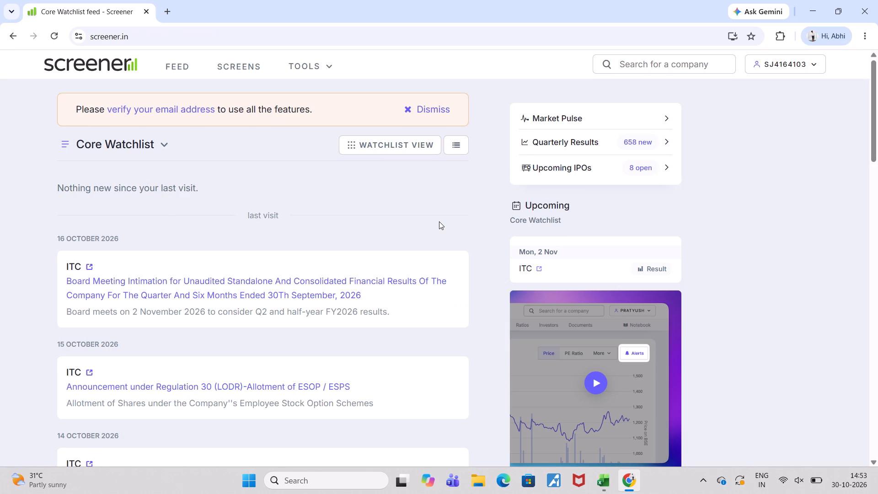
{"action": "left_click", "coordinate": [620, 64]}
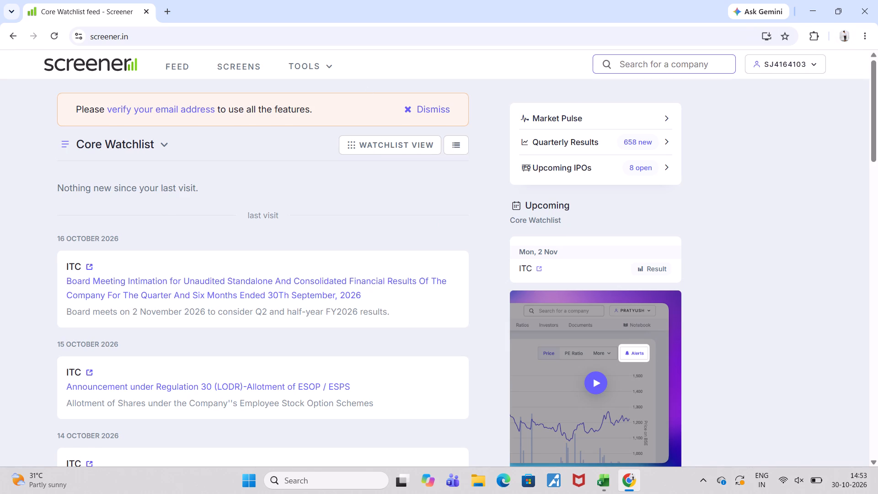
{"action": "type", "text": "TANLA"}
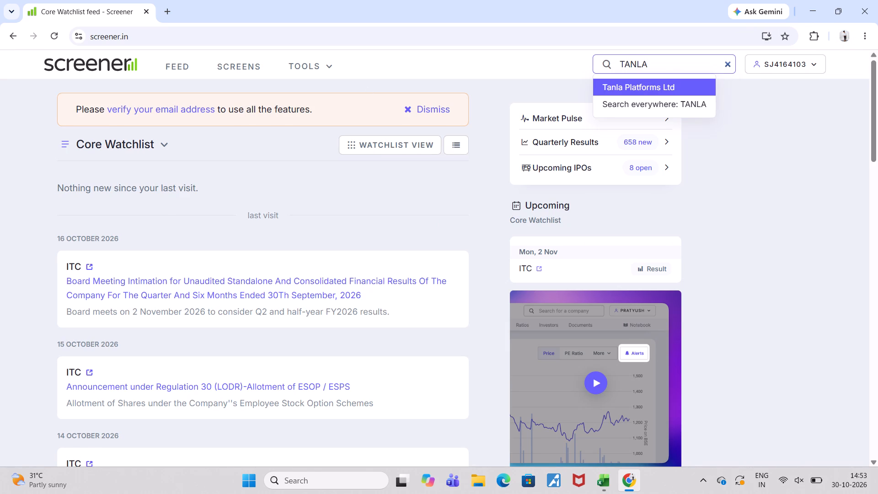
{"action": "left_click", "coordinate": [651, 85]}
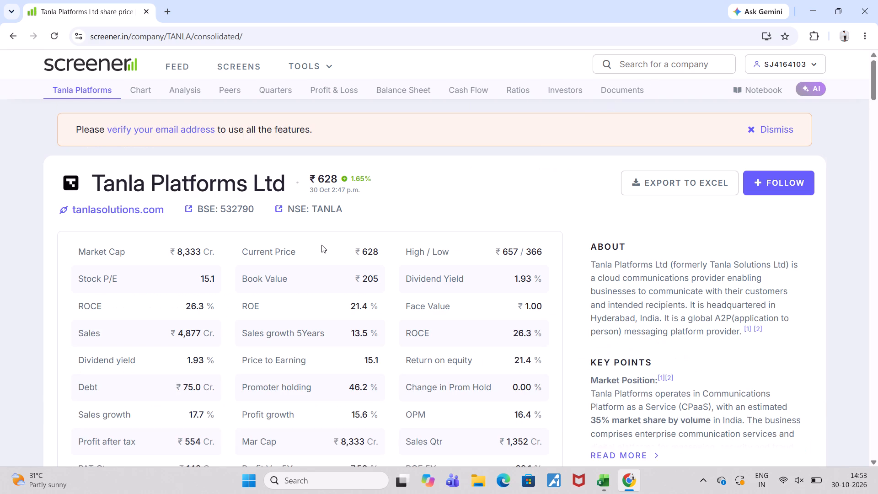
Look through the insights, Shareholding Pattern and Documents sections of the Tanla Platforms Ltd page.
{"action": "scroll", "coordinate": [321, 245], "scroll_direction": "down", "scroll_amount": 19}
{"action": "scroll", "coordinate": [321, 245], "scroll_direction": "down", "scroll_amount": 6}
{"action": "scroll", "coordinate": [321, 245], "scroll_direction": "up", "scroll_amount": 1}
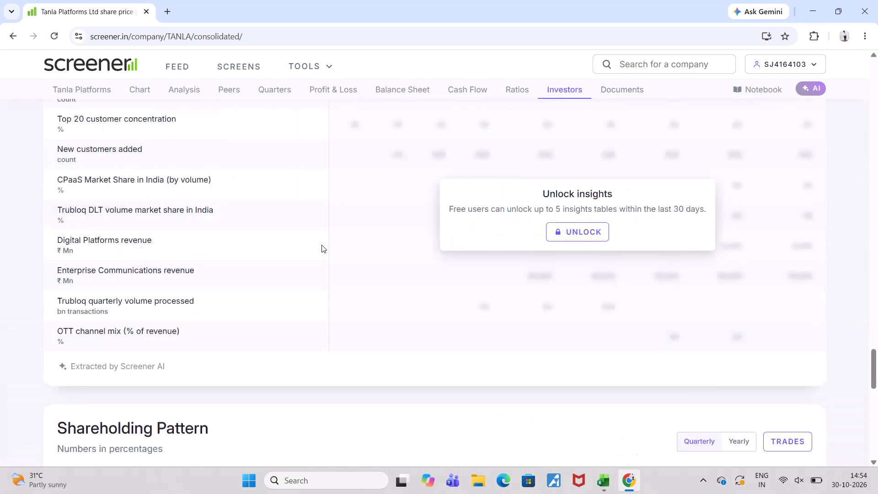
{"action": "scroll", "coordinate": [321, 245], "scroll_direction": "up", "scroll_amount": 1}
{"action": "scroll", "coordinate": [321, 245], "scroll_direction": "down", "scroll_amount": 8}
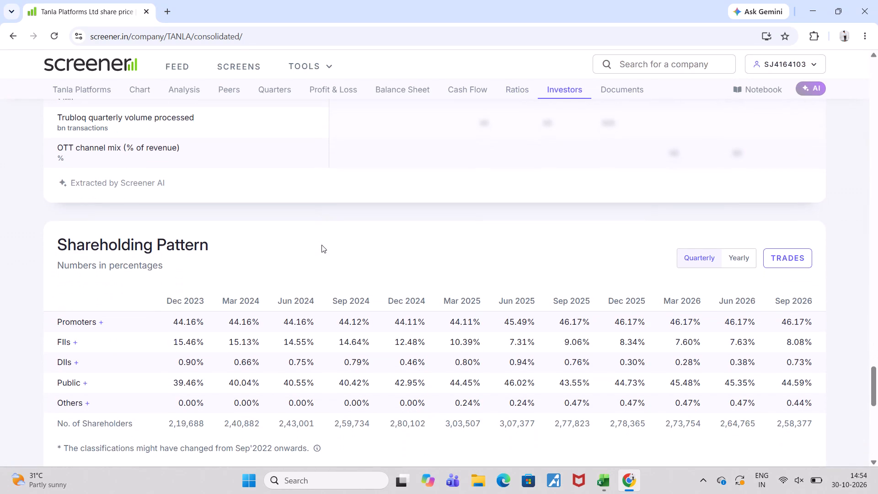
{"action": "scroll", "coordinate": [321, 245], "scroll_direction": "down", "scroll_amount": 7}
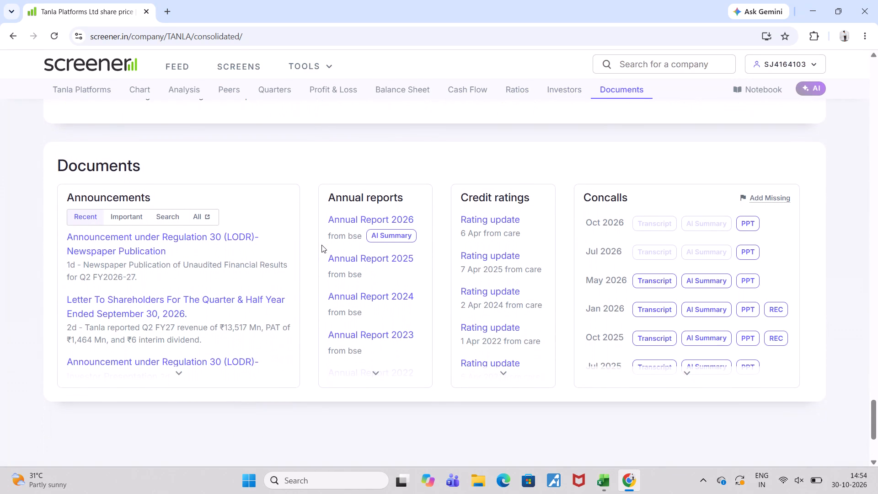
{"action": "scroll", "coordinate": [321, 245], "scroll_direction": "down", "scroll_amount": 6}
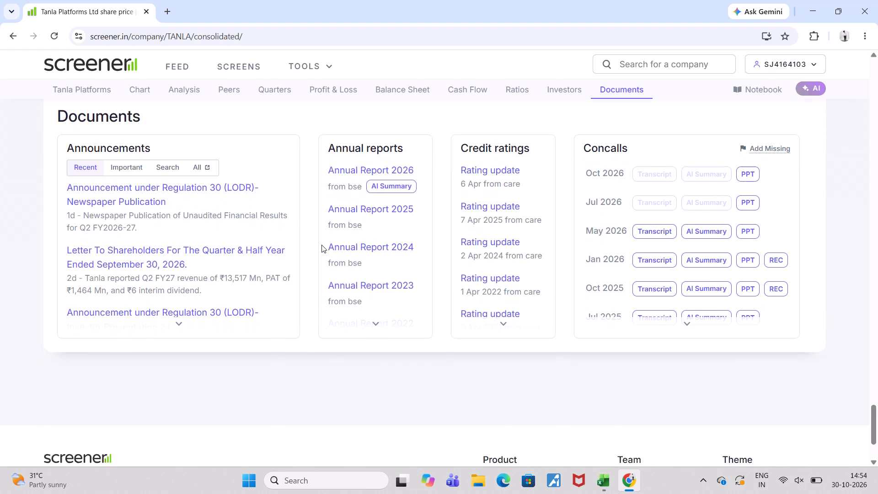
{"action": "scroll", "coordinate": [321, 245], "scroll_direction": "down", "scroll_amount": 5}
{"action": "scroll", "coordinate": [321, 245], "scroll_direction": "up", "scroll_amount": 3}
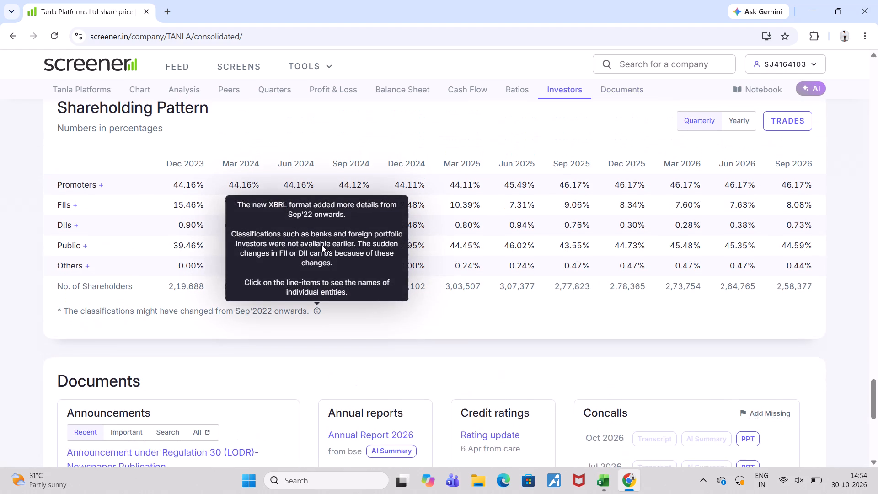
{"action": "scroll", "coordinate": [321, 245], "scroll_direction": "up", "scroll_amount": 2}
{"action": "scroll", "coordinate": [152, 322], "scroll_direction": "up", "scroll_amount": 2}
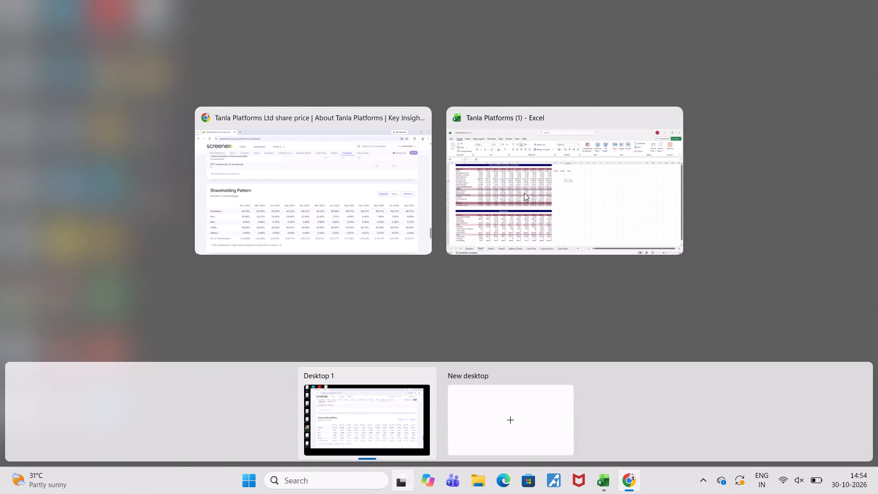
Switch back to the Tanla Platforms workbook in Excel and select cell P4 in the Sales row of Sheet1.
{"action": "left_click", "coordinate": [524, 193]}
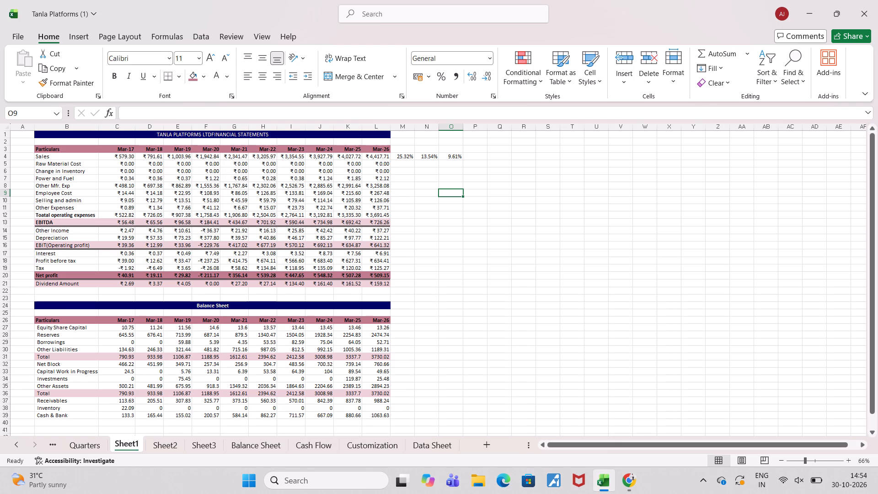
{"action": "left_click", "coordinate": [478, 156]}
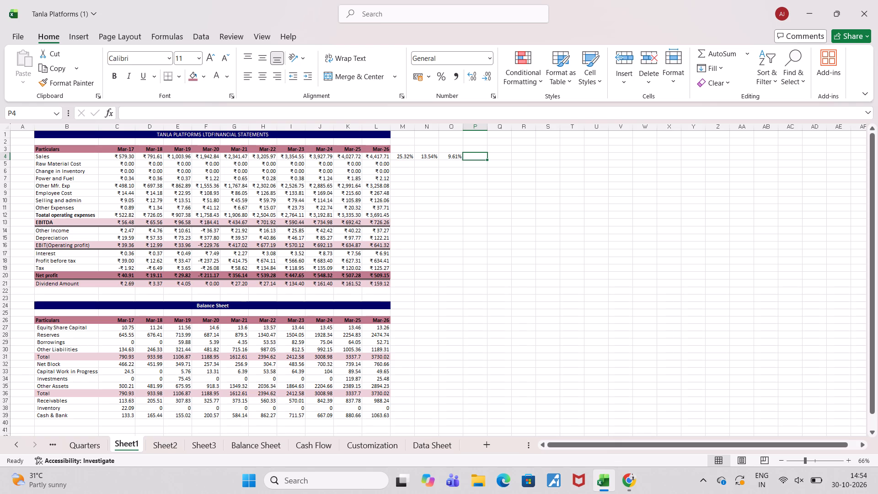
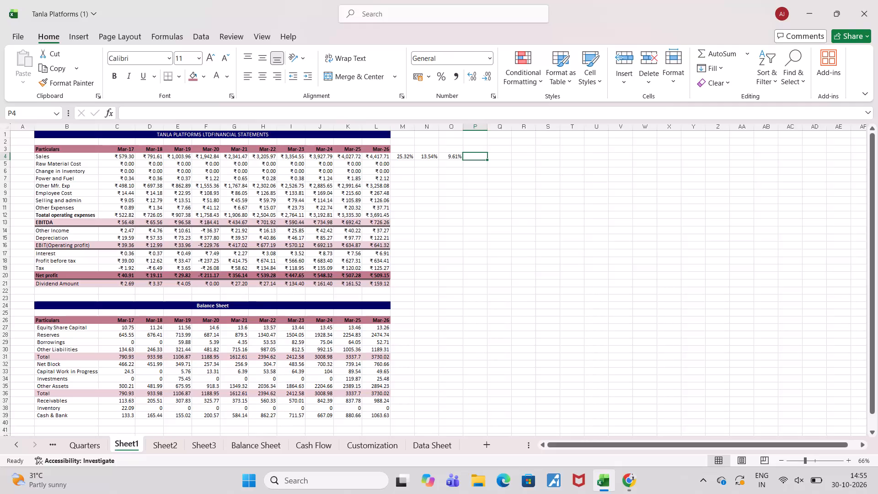
Enter the headings CAGR 9 YR, CAGR 5 YR and CAGR 3 YR in cells M3, N3 and O3 above the Sales growth rates.
{"action": "left_click", "coordinate": [405, 151]}
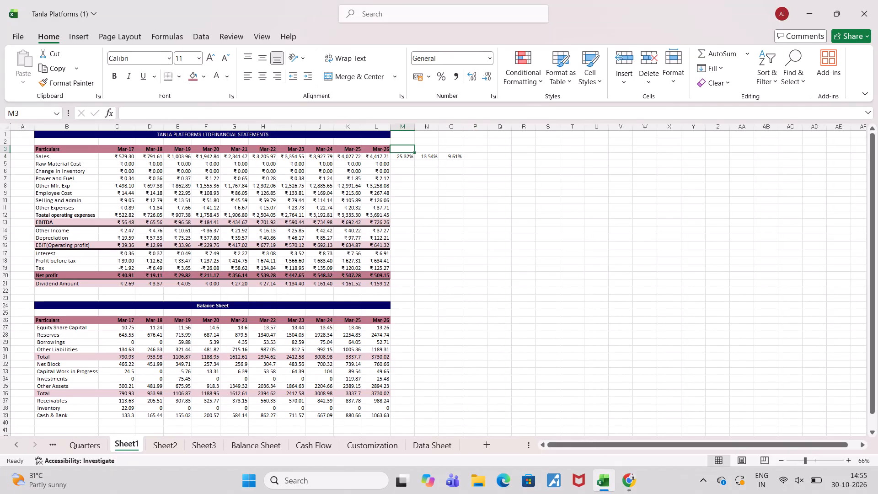
{"action": "type", "text": "CA"}
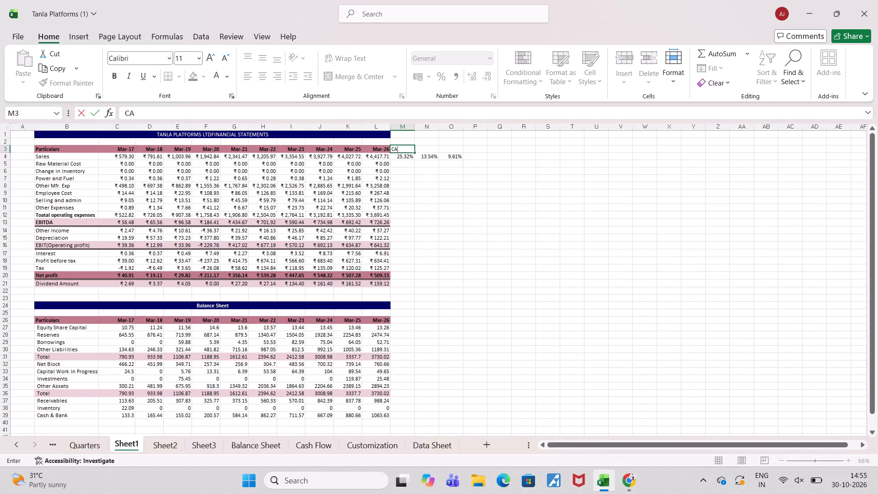
{"action": "type", "text": "GR"}
{"action": "key", "text": "space"}
{"action": "key", "text": "9"}
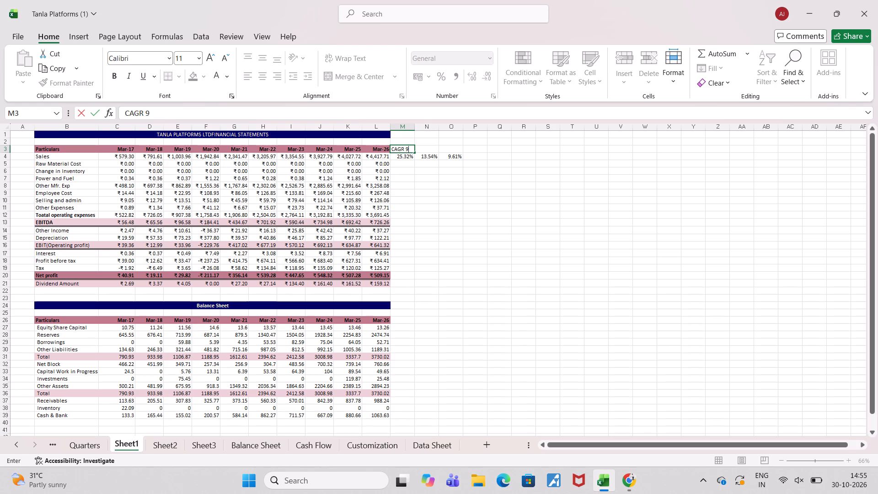
{"action": "key", "text": "space"}
{"action": "type", "text": "YR"}
{"action": "key", "text": "Right"}
{"action": "key", "text": "c"}
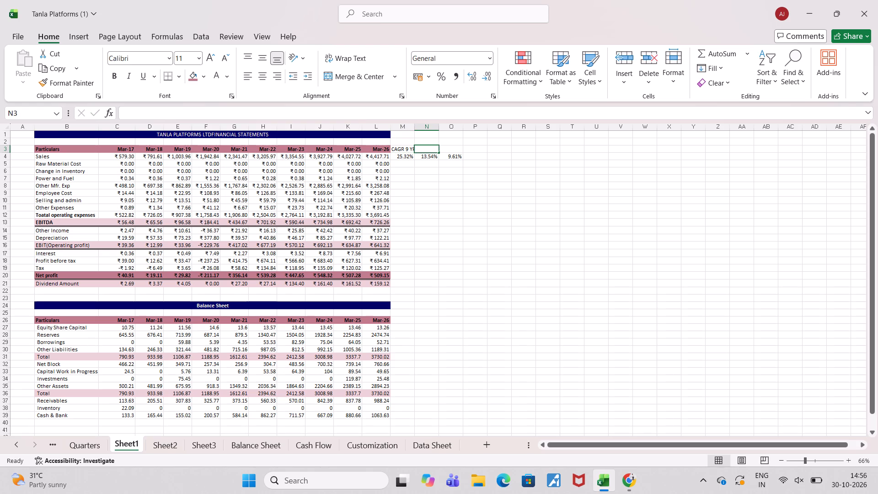
{"action": "type", "text": "AGR"}
{"action": "key", "text": "space"}
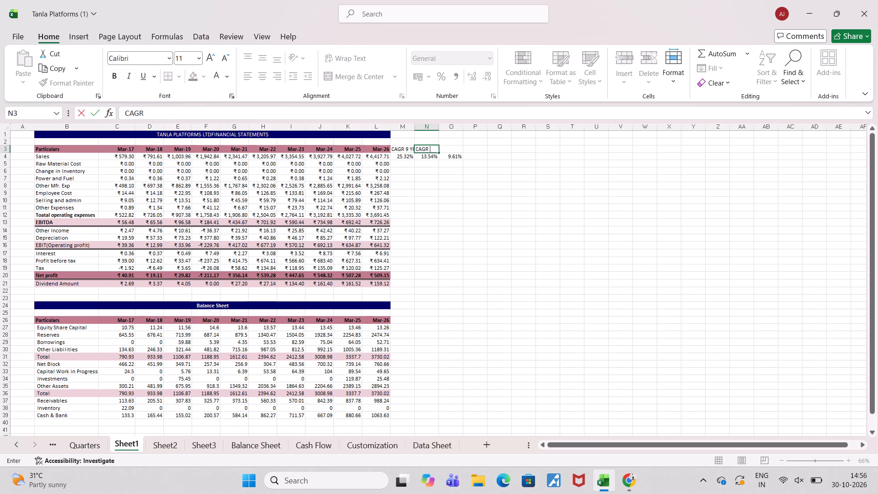
{"action": "type", "text": "5 YR"}
{"action": "key", "text": "Right"}
{"action": "type", "text": "CAGR"}
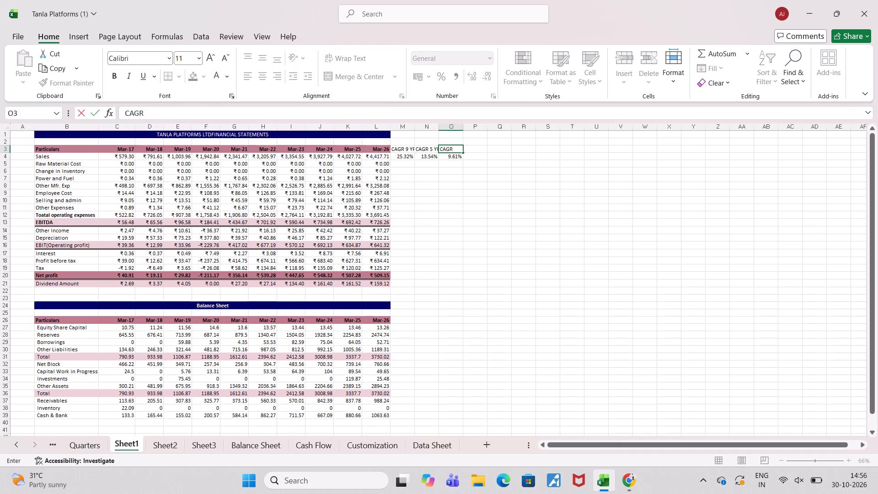
{"action": "key", "text": "space"}
{"action": "type", "text": "3 YR"}
{"action": "key", "text": "Right"}
{"action": "key", "text": "Down"}
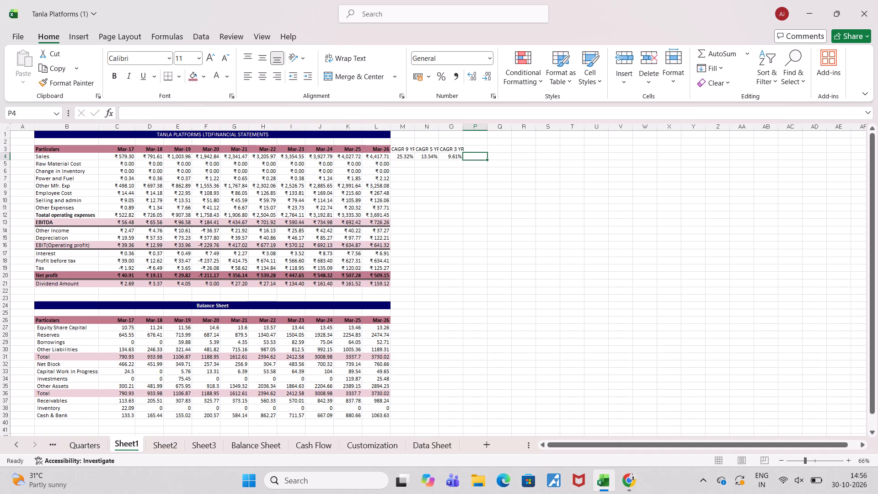
Autofit columns M, N and O to the width of their CAGR headings.
{"action": "double_click", "coordinate": [412, 126]}
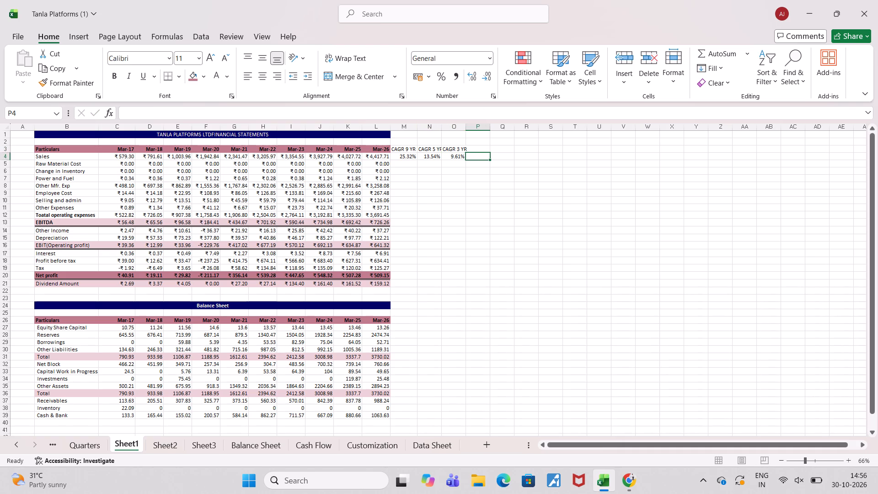
{"action": "double_click", "coordinate": [440, 128]}
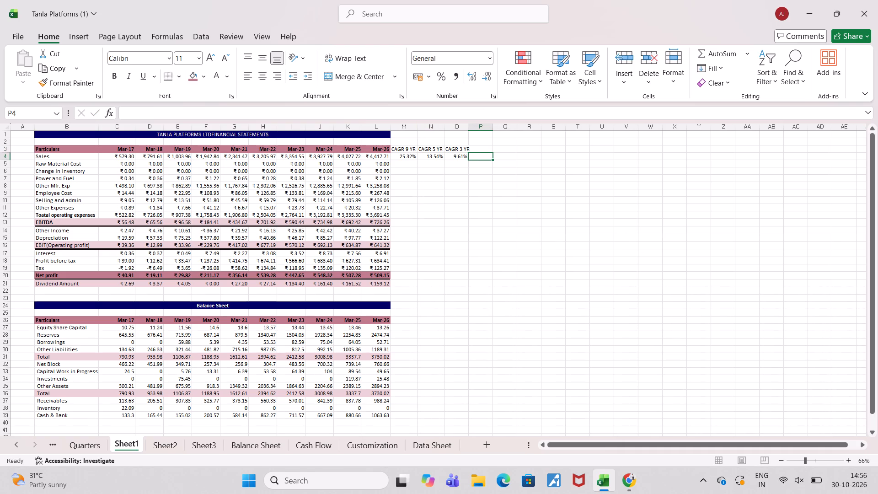
{"action": "double_click", "coordinate": [468, 128]}
{"action": "double_click", "coordinate": [468, 127]}
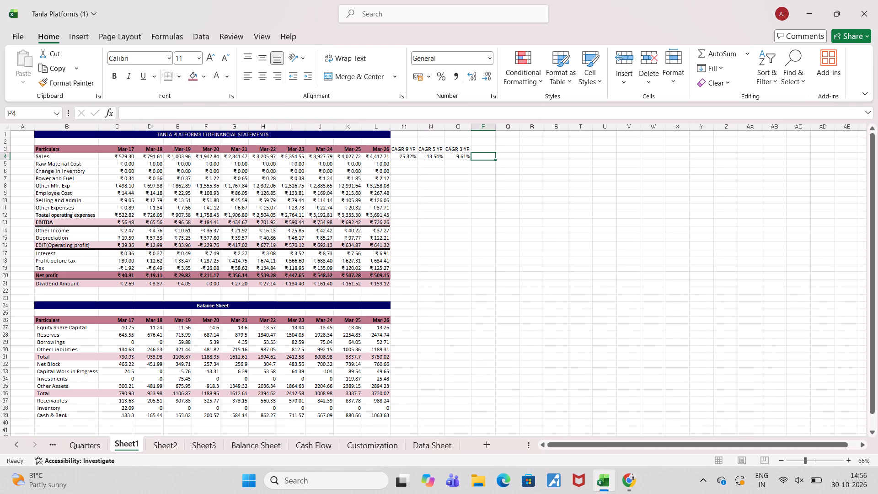
{"action": "double_click", "coordinate": [473, 126]}
{"action": "double_click", "coordinate": [467, 123]}
{"action": "double_click", "coordinate": [470, 125]}
{"action": "left_click", "coordinate": [509, 243]}
Apply the header row's rose fill colour to cells L3 through O3, covering the three CAGR headings.
{"action": "left_click", "coordinate": [385, 145]}
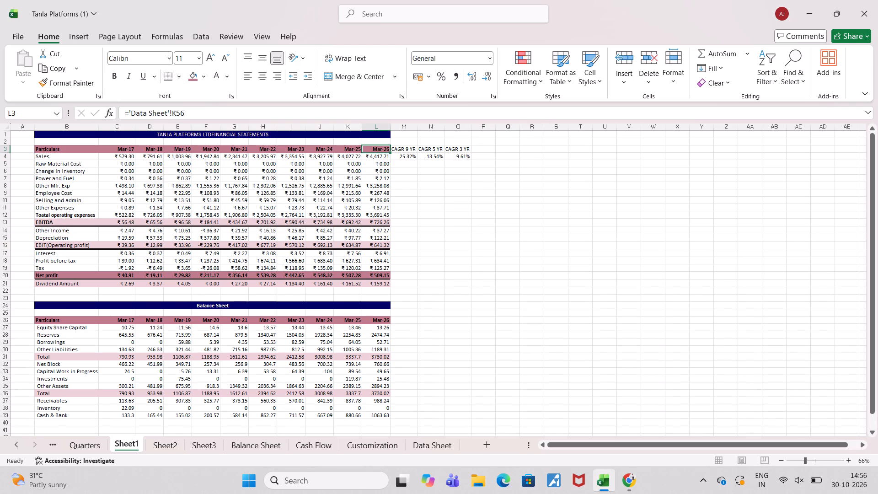
{"action": "key", "text": "shift+Right"}
{"action": "key", "text": "shift+Right"}
{"action": "key", "text": "shift+Right"}
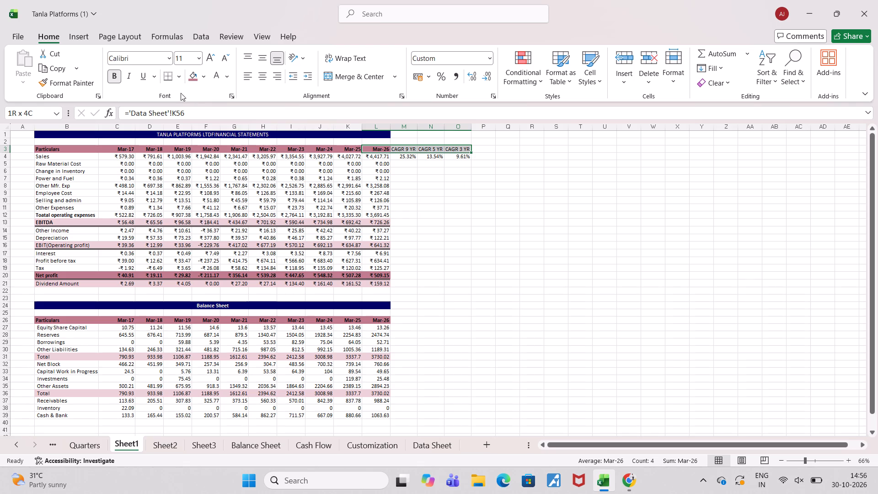
{"action": "left_click", "coordinate": [194, 77]}
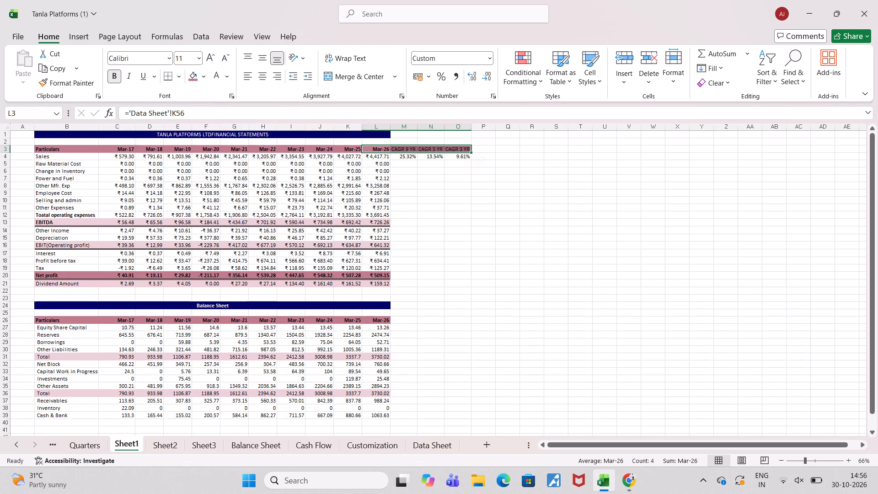
{"action": "left_click", "coordinate": [447, 278]}
Extend the merged, centred financial statements title in row 1 so that it spans columns B to O.
{"action": "left_click", "coordinate": [400, 135]}
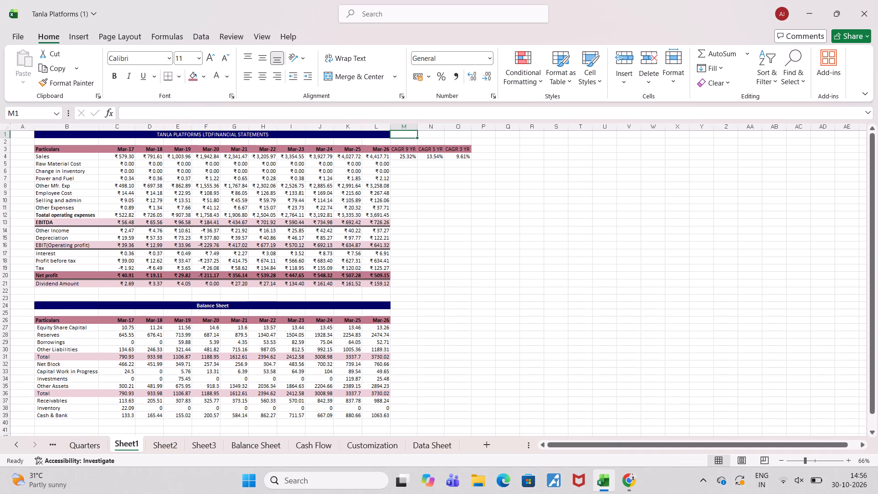
{"action": "left_click", "coordinate": [391, 135]}
{"action": "left_click", "coordinate": [386, 135]}
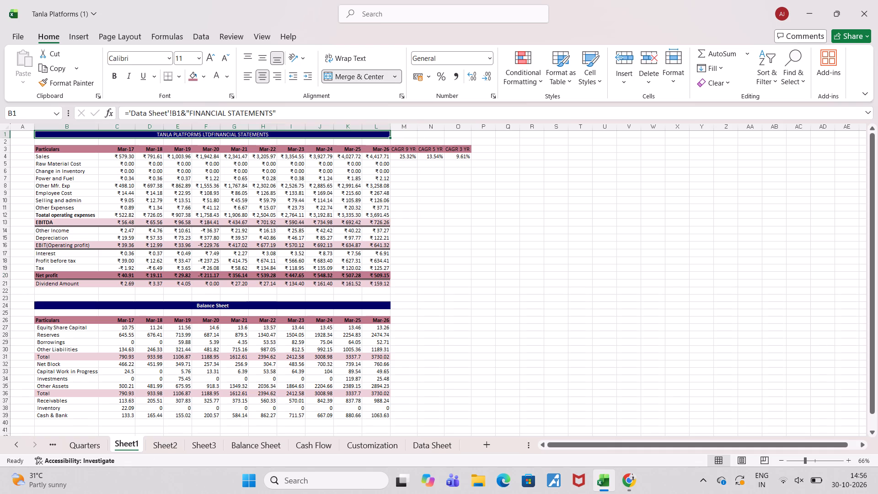
{"action": "key", "text": "shift+Right"}
{"action": "key", "text": "shift+Right"}
{"action": "key", "text": "shift+Right"}
{"action": "left_click", "coordinate": [368, 74]}
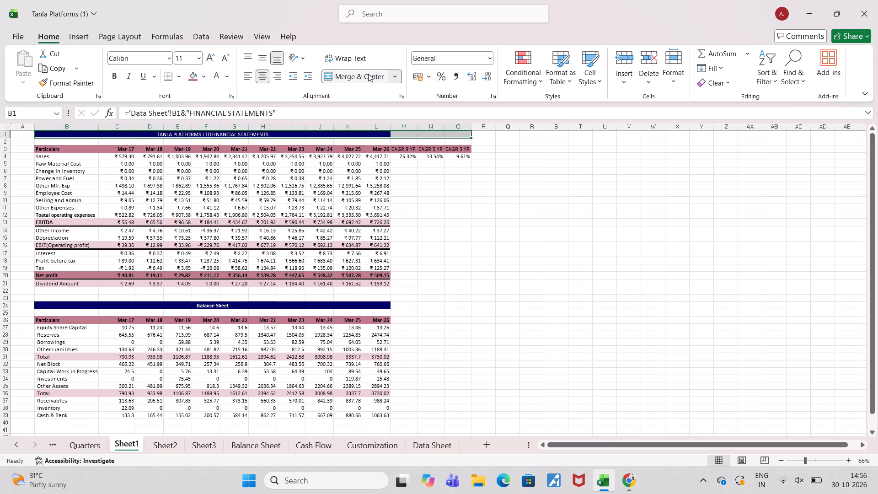
{"action": "left_click", "coordinate": [368, 74]}
{"action": "left_click", "coordinate": [465, 314]}
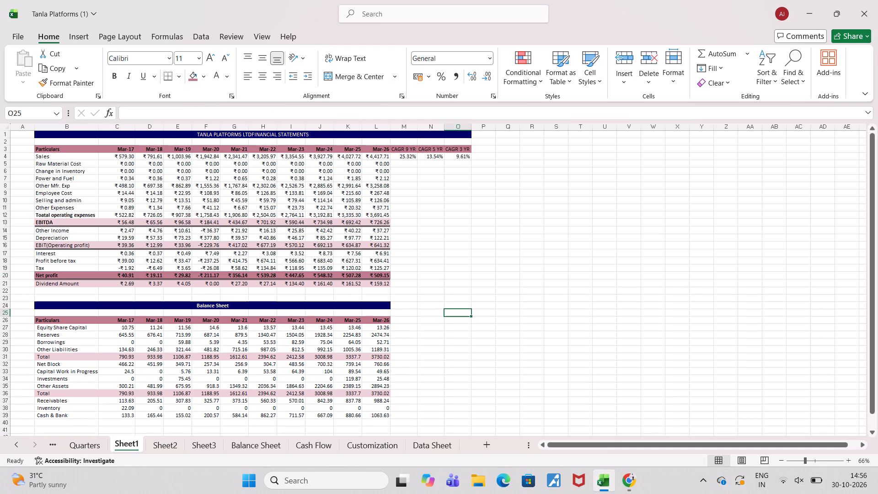
Fill the RRI growth formulas from M4:O4 down through the Dividend Amount row, row 21.
{"action": "left_click", "coordinate": [412, 156]}
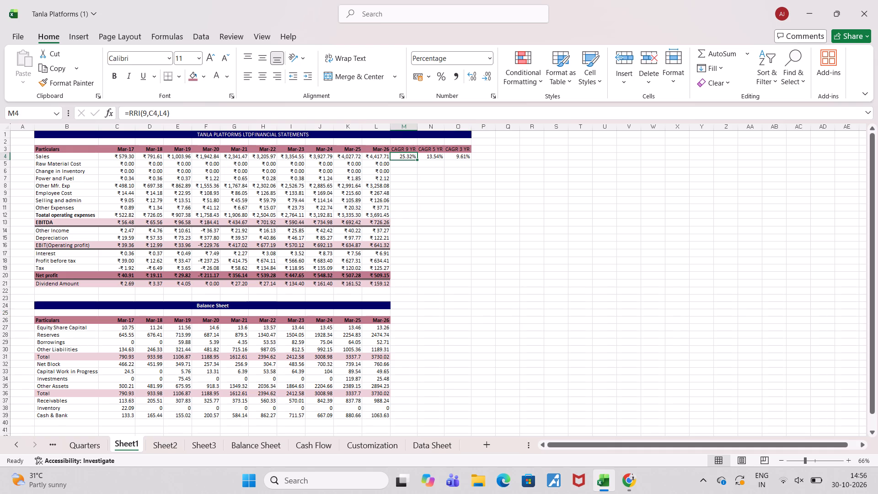
{"action": "key", "text": "shift+Right"}
{"action": "key", "text": "shift+Right"}
{"action": "key", "text": "shift+Down"}
{"action": "key", "text": "shift+Down"}
{"action": "key", "text": "shift+Down"}
{"action": "key", "text": "shift+Down"}
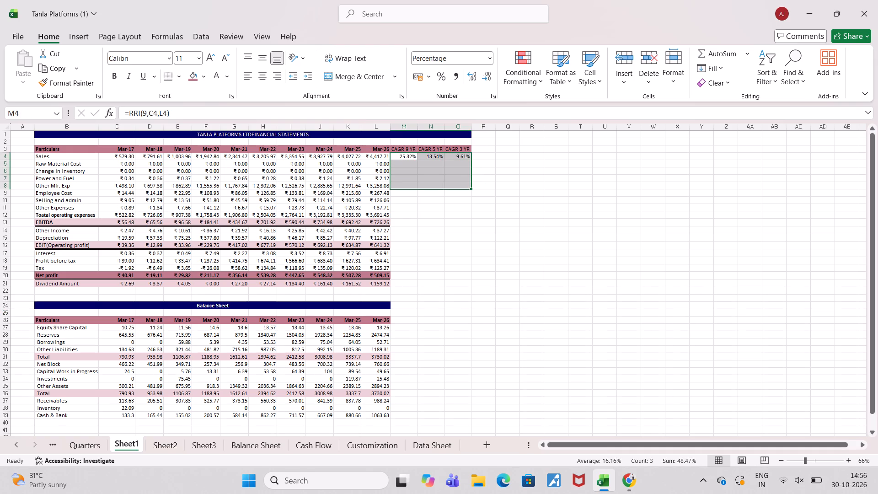
{"action": "key", "text": "shift+Up"}
{"action": "key", "text": "shift+Up"}
{"action": "key", "text": "shift+Up"}
{"action": "key", "text": "shift+Up"}
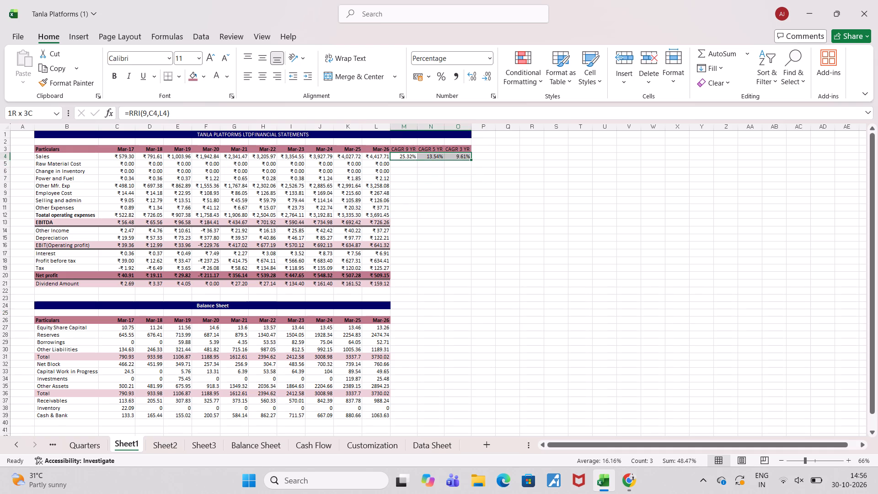
{"action": "left_click_drag", "start_coordinate": [471, 159], "coordinate": [478, 287]}
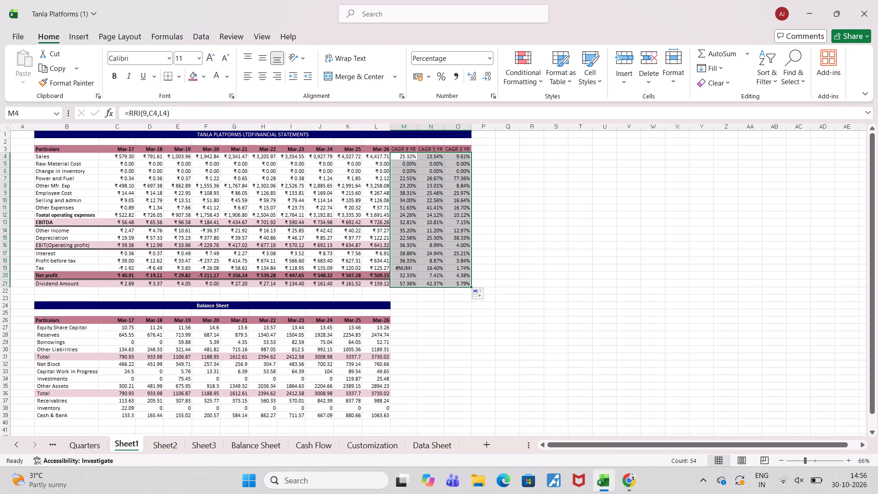
{"action": "left_click", "coordinate": [502, 259]}
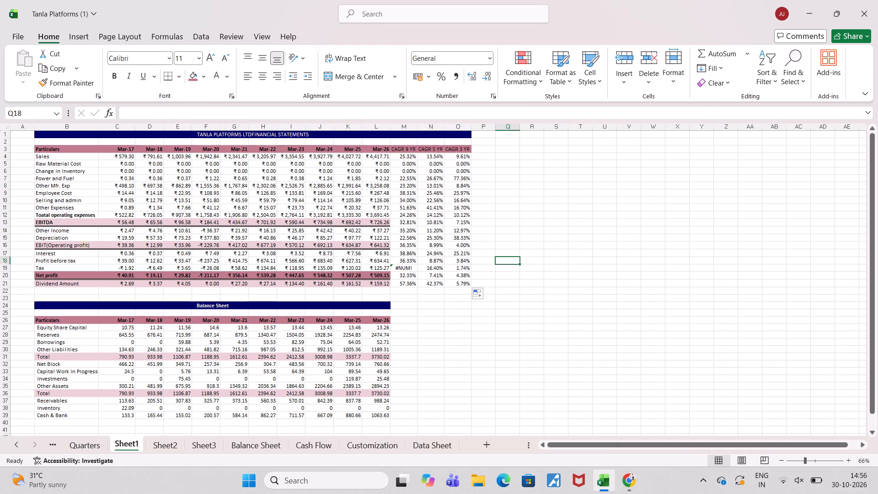
Examine the nine-year CAGR formula in the Tax row, cell M19, and the values it refers to.
{"action": "double_click", "coordinate": [405, 270]}
{"action": "left_click", "coordinate": [405, 266]}
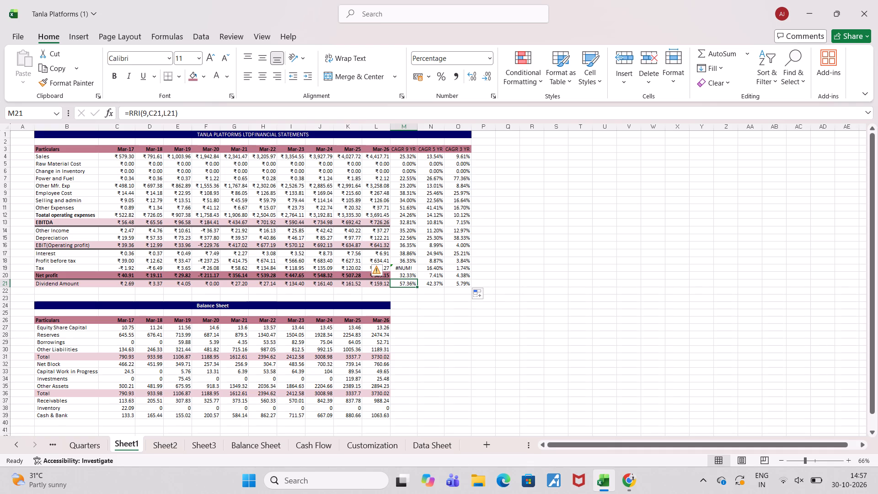
{"action": "left_click", "coordinate": [468, 354]}
{"action": "left_click", "coordinate": [549, 322]}
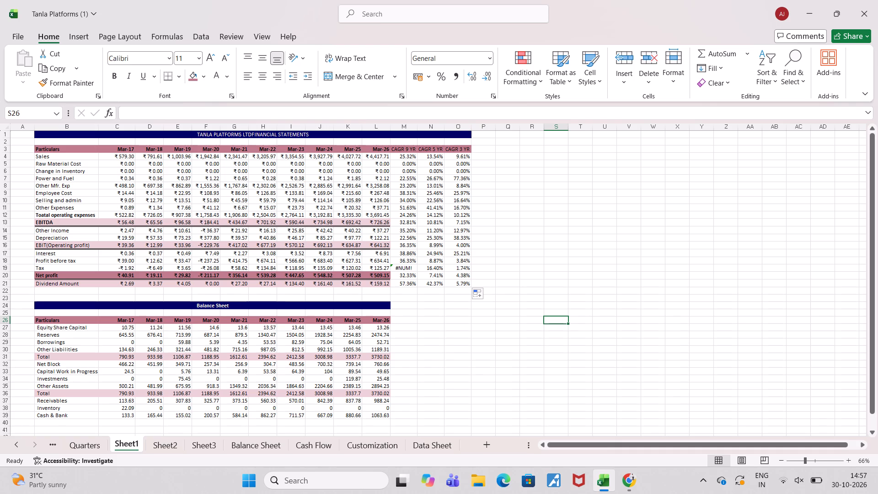
{"action": "double_click", "coordinate": [408, 268]}
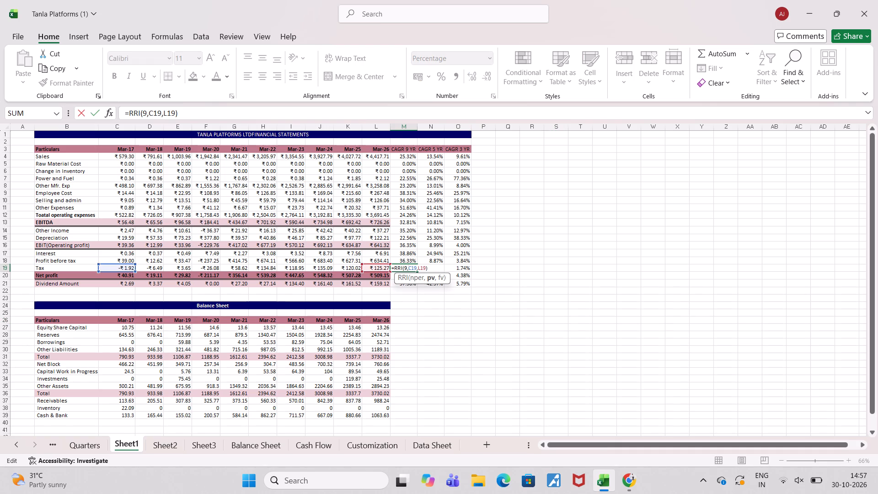
{"action": "key", "text": "Return"}
{"action": "left_click", "coordinate": [475, 442]}
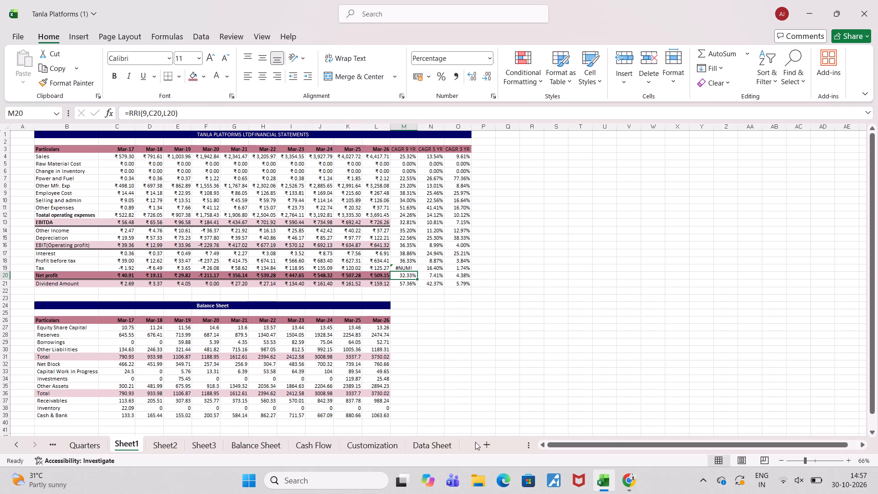
{"action": "left_click", "coordinate": [505, 330]}
{"action": "scroll", "coordinate": [505, 330], "scroll_direction": "right", "scroll_amount": 1}
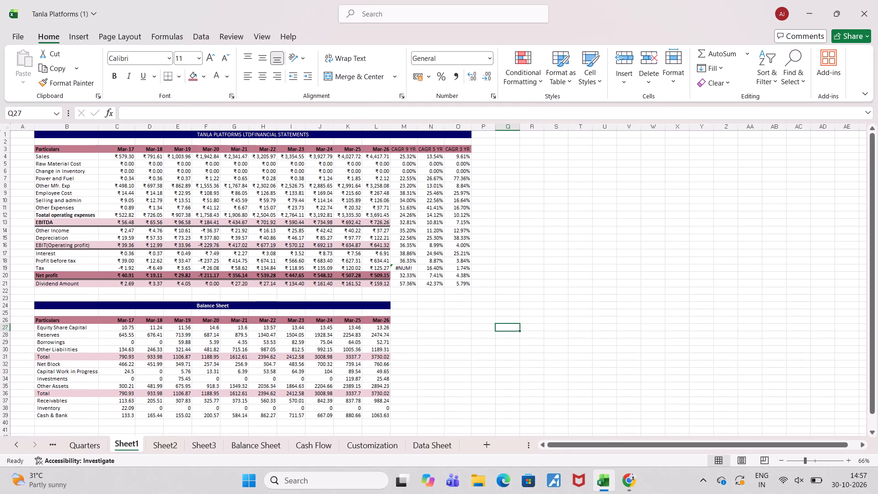
Clear the CAGR formulas in cells M6 through O21, from the Change in Inventory row down to Dividend Amount.
{"action": "left_click", "coordinate": [405, 168]}
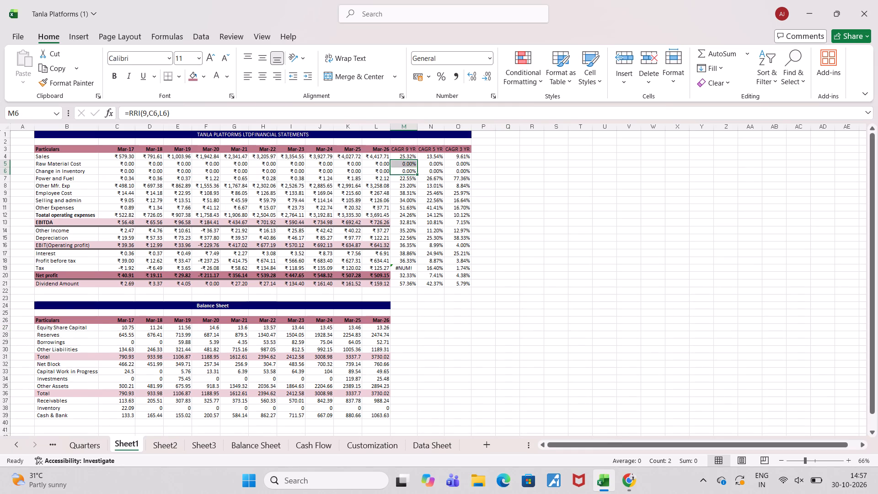
{"action": "key", "text": "shift+Right"}
{"action": "key", "text": "shift+Right"}
{"action": "key", "text": "shift+Right"}
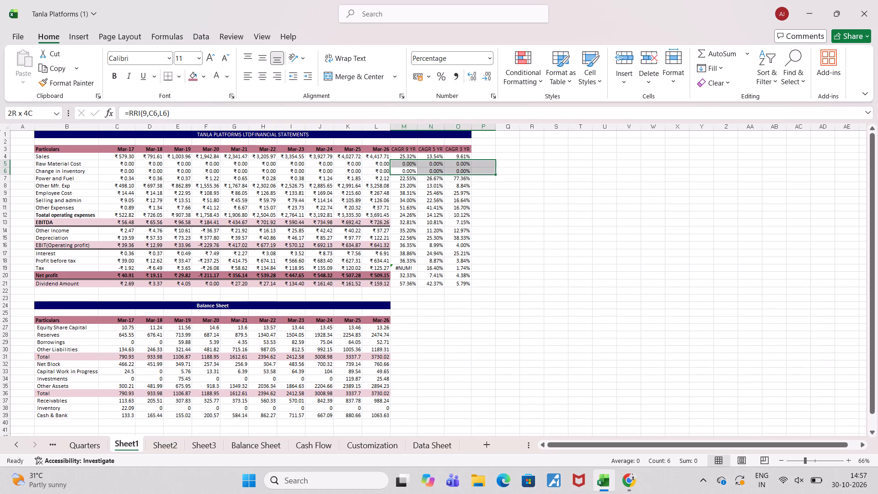
{"action": "key", "text": "shift+Left"}
{"action": "key", "text": "shift+Down"}
{"action": "key", "text": "shift+Down"}
{"action": "key", "text": "shift+Down"}
{"action": "key", "text": "shift+Down"}
{"action": "key", "text": "shift+Down"}
{"action": "key", "text": "shift+Down"}
{"action": "key", "text": "shift+Down"}
{"action": "key", "text": "shift+Down"}
{"action": "key", "text": "shift+Down"}
{"action": "key", "text": "shift+Down"}
{"action": "key", "text": "shift+Down"}
{"action": "key", "text": "shift+Down"}
{"action": "key", "text": "shift+Down"}
{"action": "key", "text": "shift+Down"}
{"action": "key", "text": "shift+Down"}
{"action": "key", "text": "shift+Down"}
{"action": "key", "text": "shift+Down"}
{"action": "key", "text": "shift+Up"}
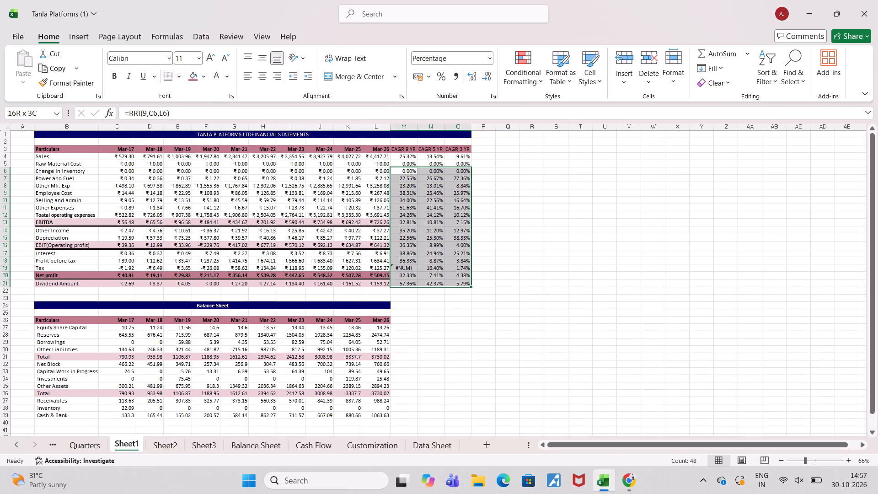
{"action": "left_click_drag", "start_coordinate": [391, 167], "coordinate": [391, 159]}
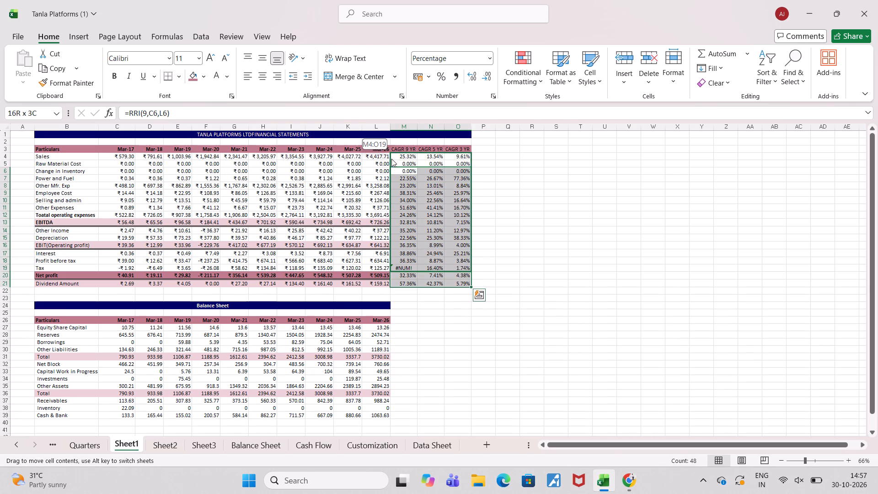
{"action": "left_click_drag", "start_coordinate": [391, 159], "coordinate": [391, 161]}
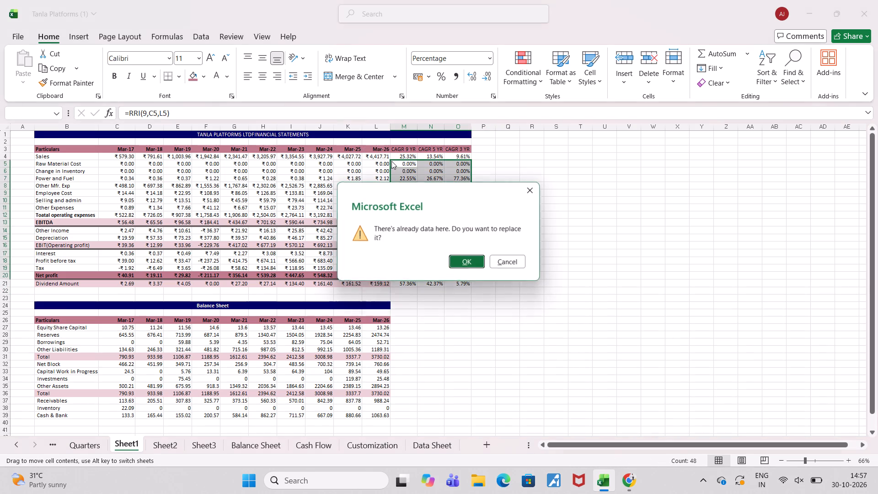
{"action": "left_click", "coordinate": [506, 259]}
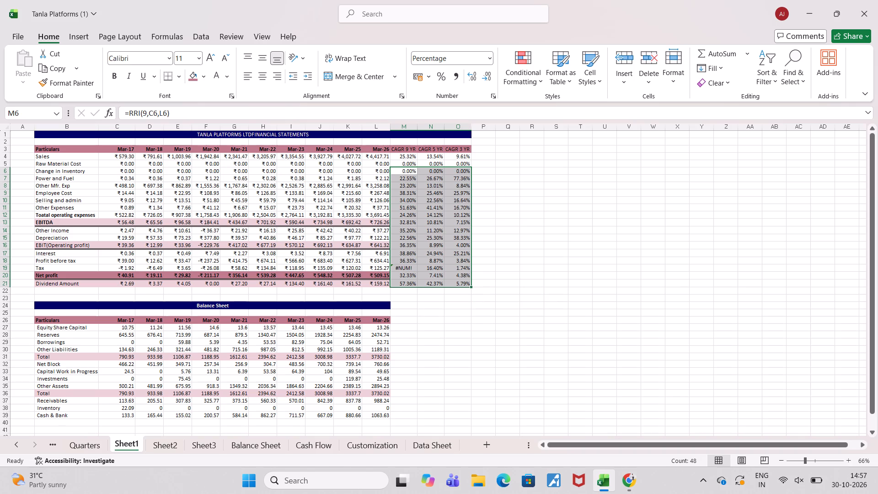
{"action": "key", "text": "Delete"}
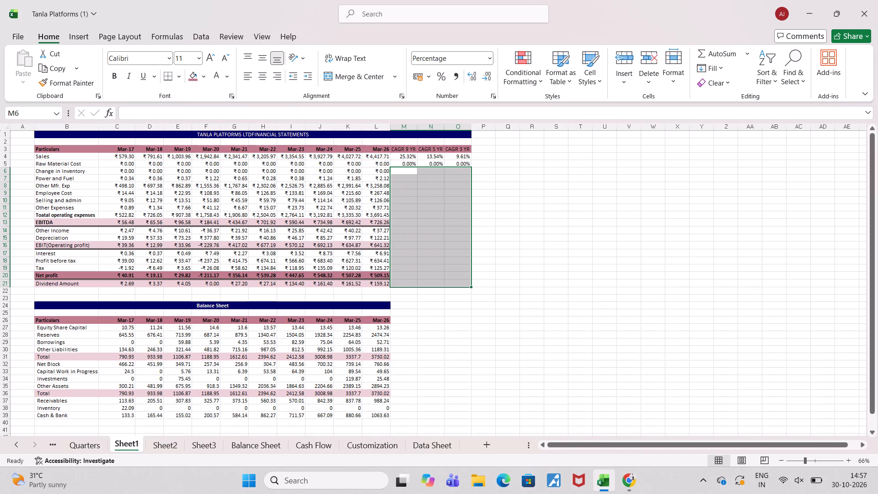
Clear the three CAGR formulas in the Raw Material Cost row, cells M5 through O5.
{"action": "left_click", "coordinate": [435, 163]}
{"action": "key", "text": "Left"}
{"action": "key", "text": "shift+Right"}
{"action": "key", "text": "shift+Right"}
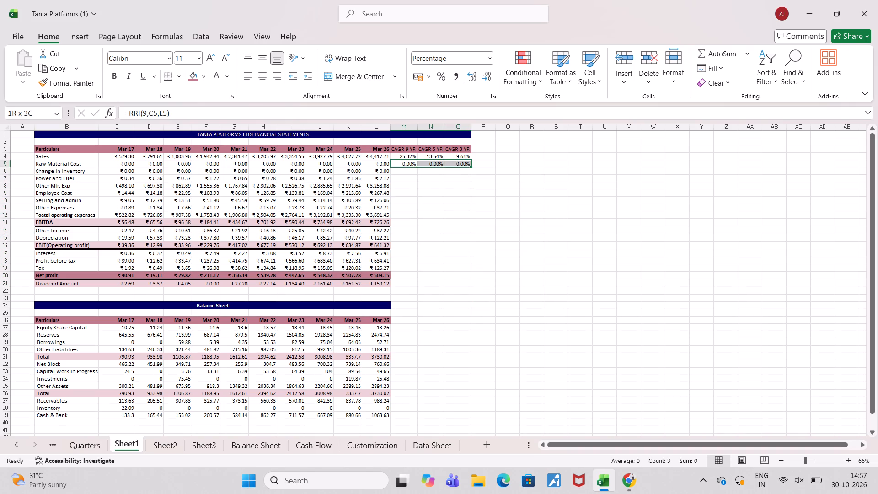
{"action": "key", "text": "Delete"}
{"action": "left_click", "coordinate": [581, 326]}
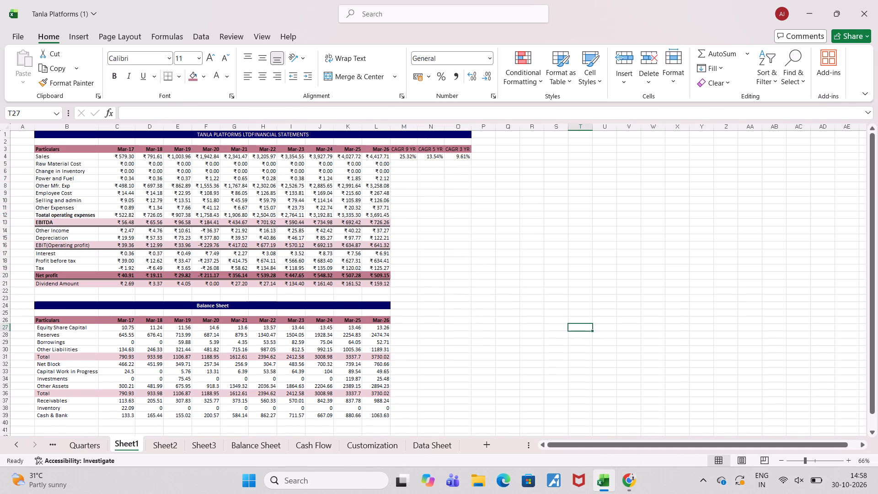
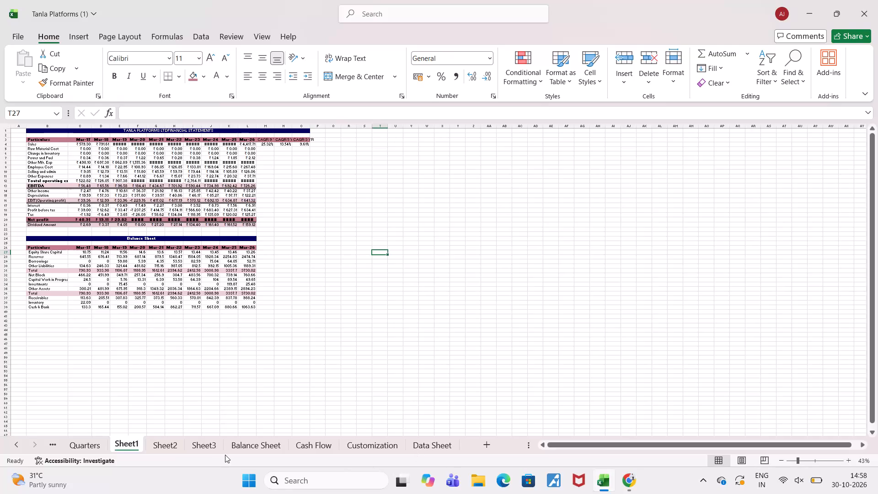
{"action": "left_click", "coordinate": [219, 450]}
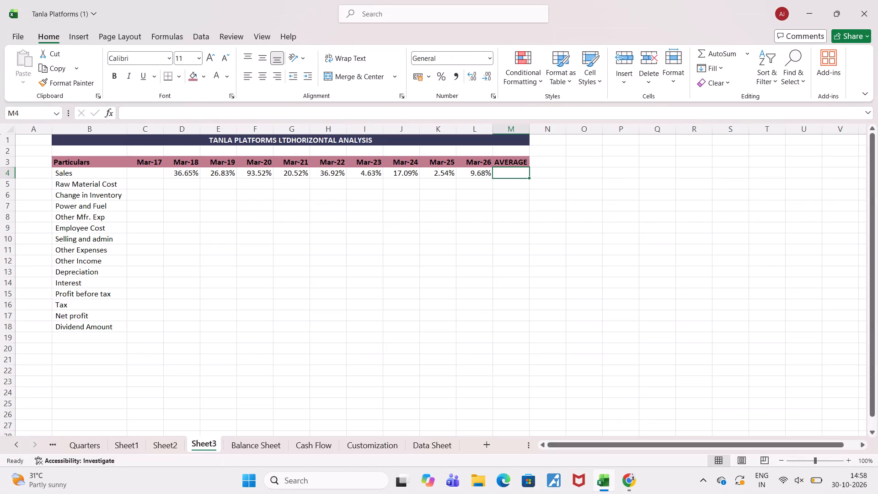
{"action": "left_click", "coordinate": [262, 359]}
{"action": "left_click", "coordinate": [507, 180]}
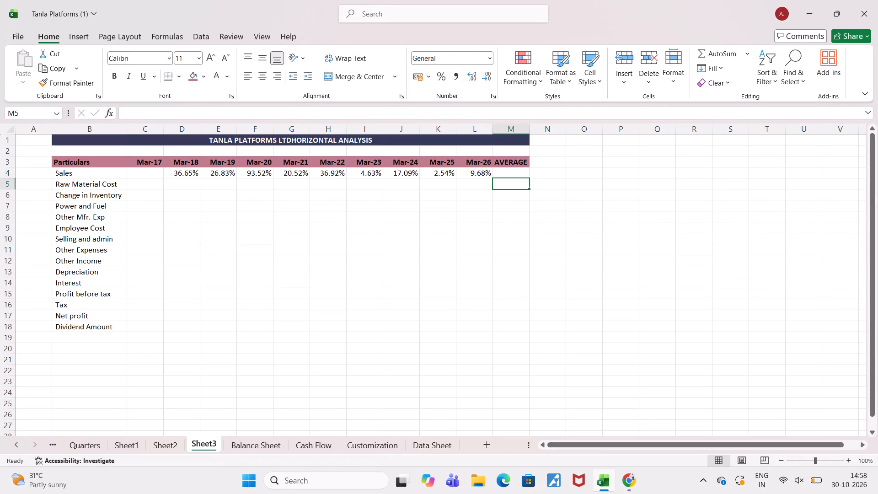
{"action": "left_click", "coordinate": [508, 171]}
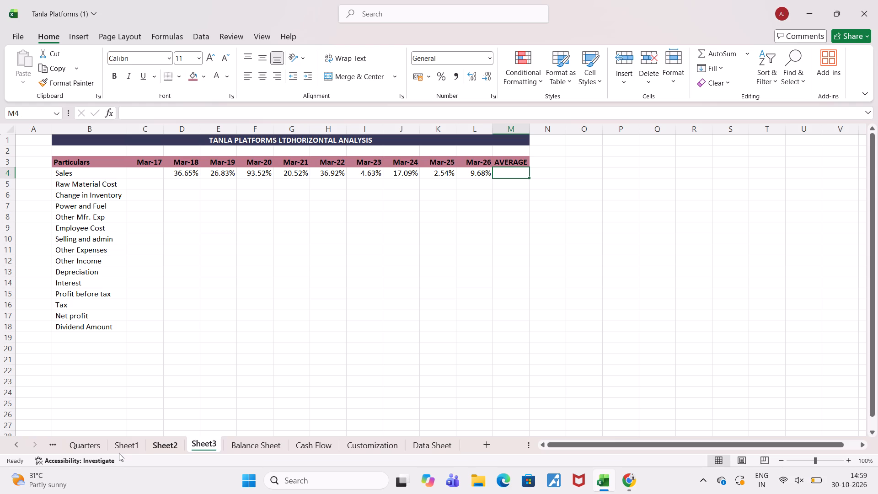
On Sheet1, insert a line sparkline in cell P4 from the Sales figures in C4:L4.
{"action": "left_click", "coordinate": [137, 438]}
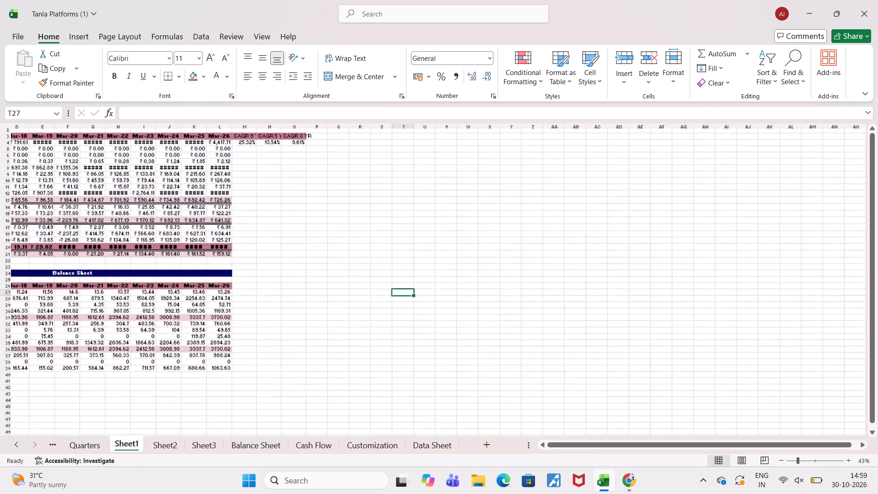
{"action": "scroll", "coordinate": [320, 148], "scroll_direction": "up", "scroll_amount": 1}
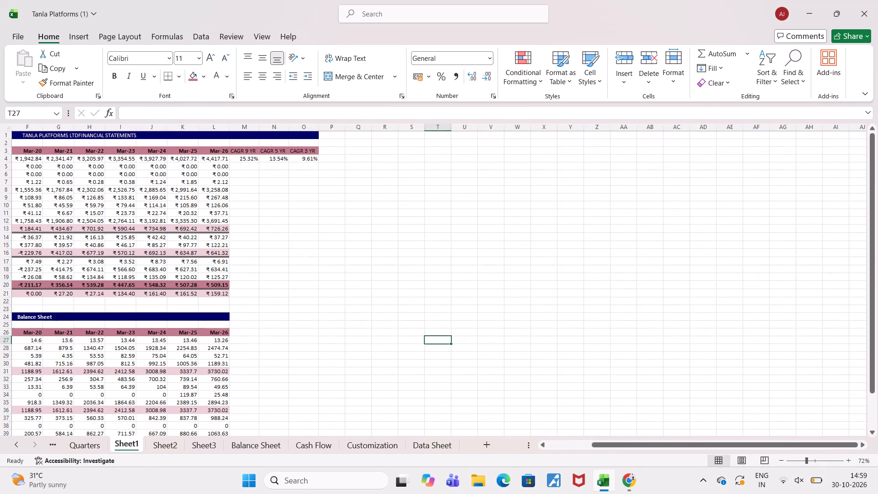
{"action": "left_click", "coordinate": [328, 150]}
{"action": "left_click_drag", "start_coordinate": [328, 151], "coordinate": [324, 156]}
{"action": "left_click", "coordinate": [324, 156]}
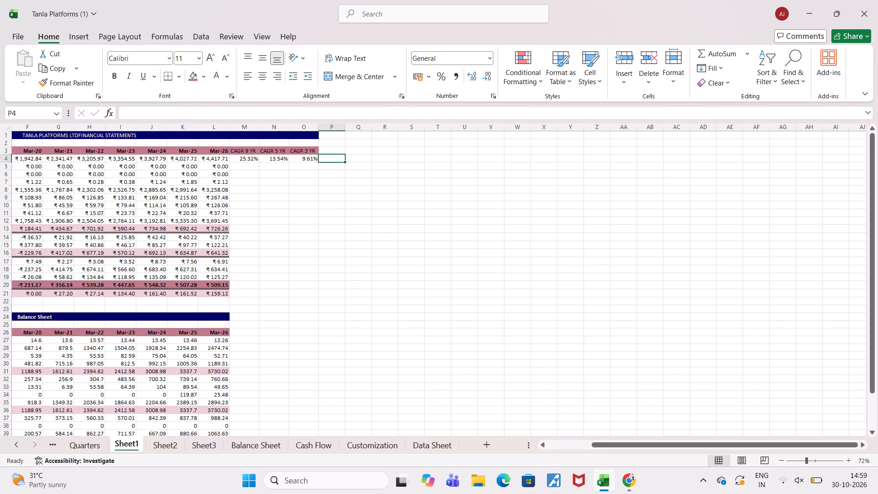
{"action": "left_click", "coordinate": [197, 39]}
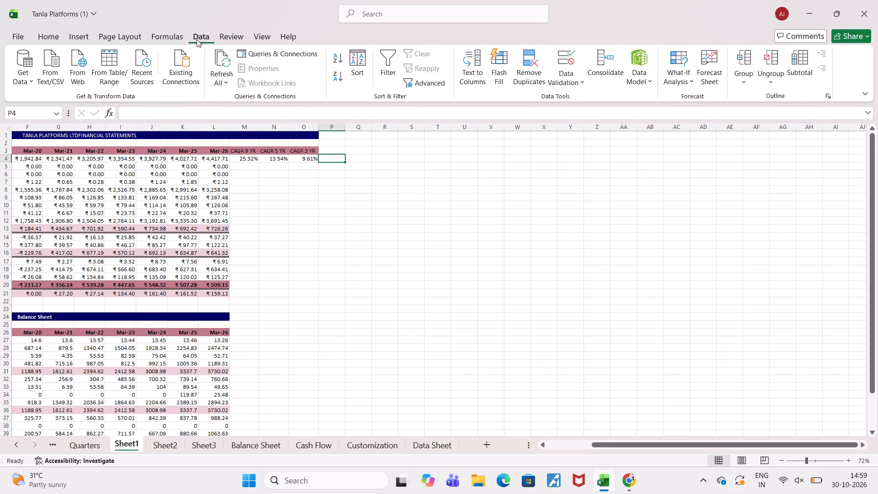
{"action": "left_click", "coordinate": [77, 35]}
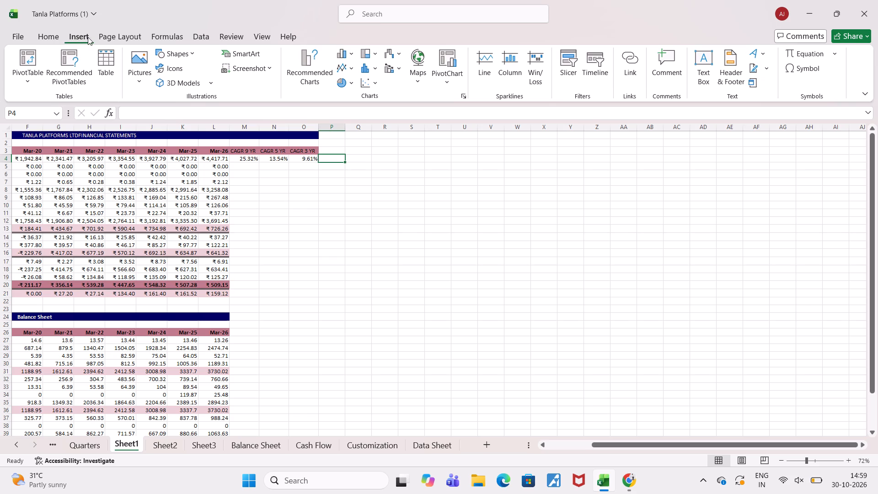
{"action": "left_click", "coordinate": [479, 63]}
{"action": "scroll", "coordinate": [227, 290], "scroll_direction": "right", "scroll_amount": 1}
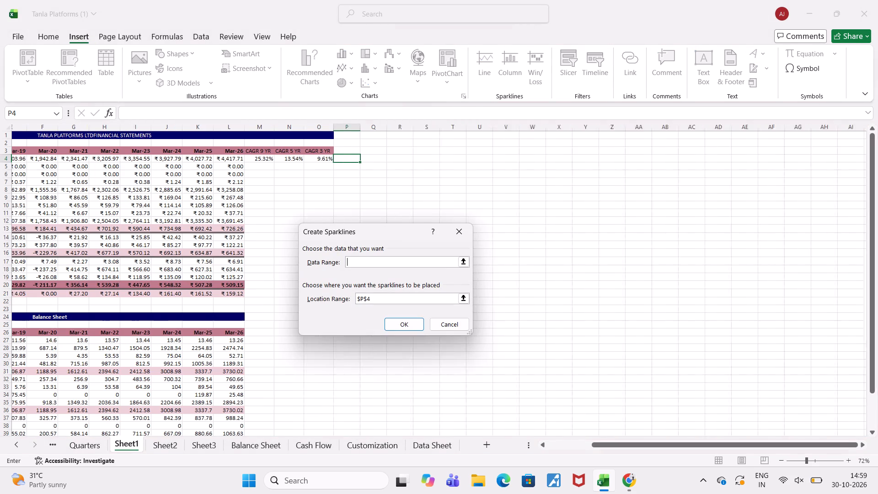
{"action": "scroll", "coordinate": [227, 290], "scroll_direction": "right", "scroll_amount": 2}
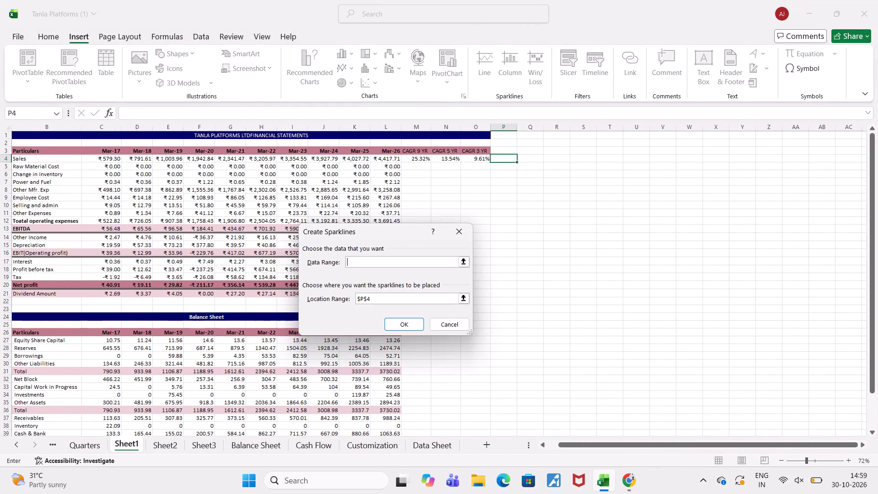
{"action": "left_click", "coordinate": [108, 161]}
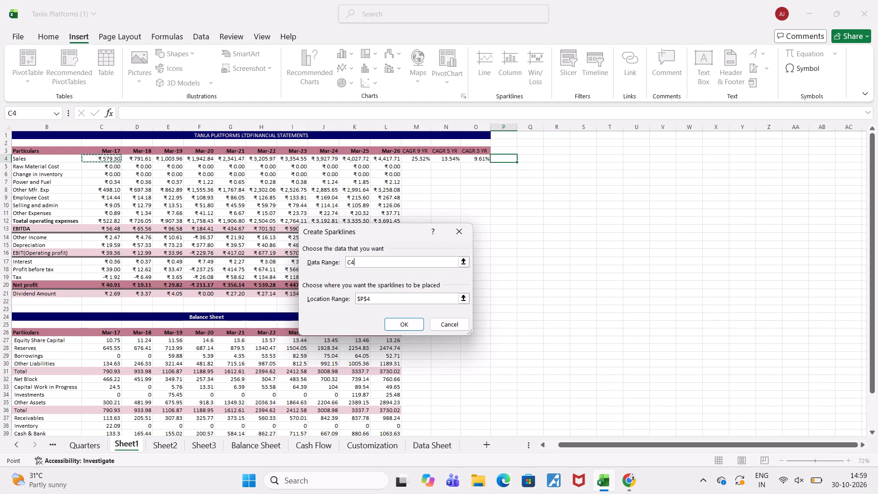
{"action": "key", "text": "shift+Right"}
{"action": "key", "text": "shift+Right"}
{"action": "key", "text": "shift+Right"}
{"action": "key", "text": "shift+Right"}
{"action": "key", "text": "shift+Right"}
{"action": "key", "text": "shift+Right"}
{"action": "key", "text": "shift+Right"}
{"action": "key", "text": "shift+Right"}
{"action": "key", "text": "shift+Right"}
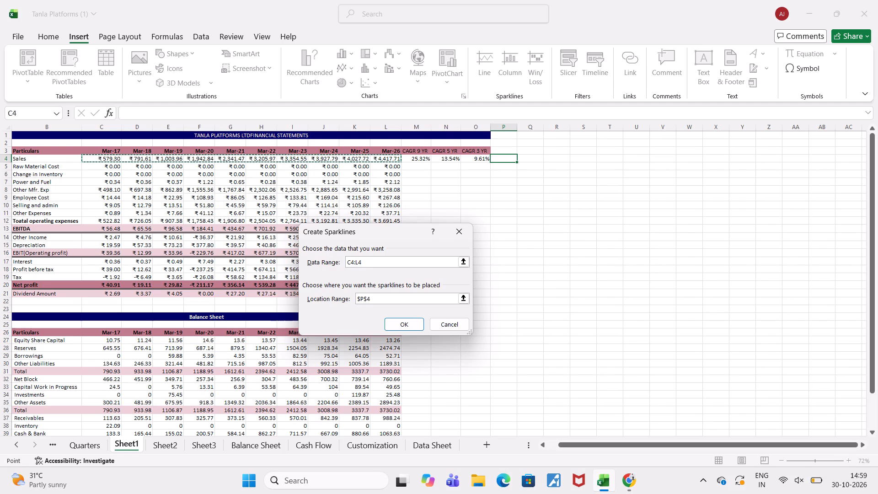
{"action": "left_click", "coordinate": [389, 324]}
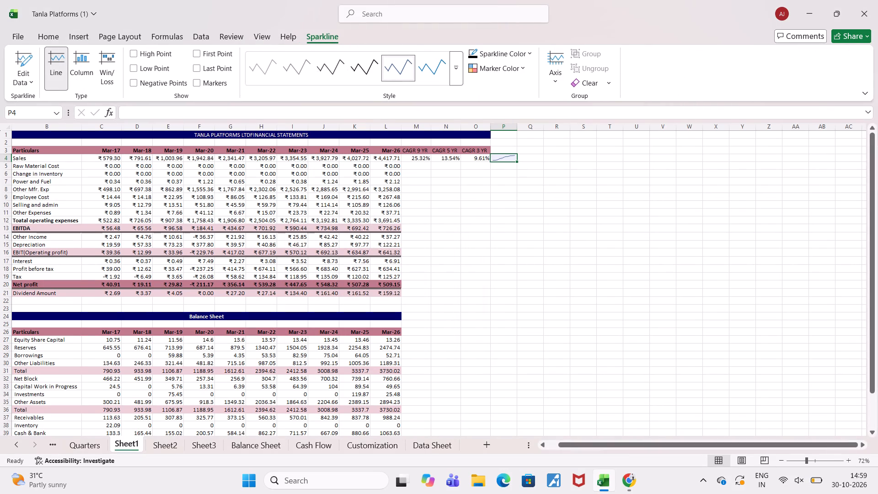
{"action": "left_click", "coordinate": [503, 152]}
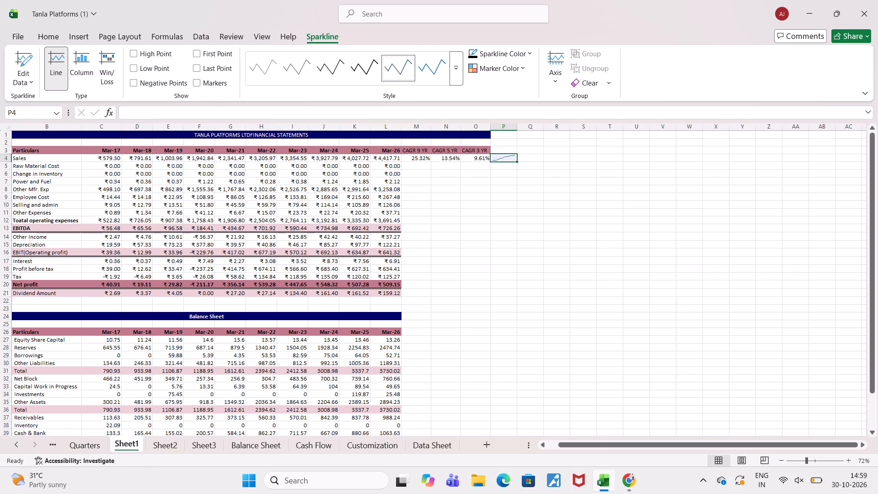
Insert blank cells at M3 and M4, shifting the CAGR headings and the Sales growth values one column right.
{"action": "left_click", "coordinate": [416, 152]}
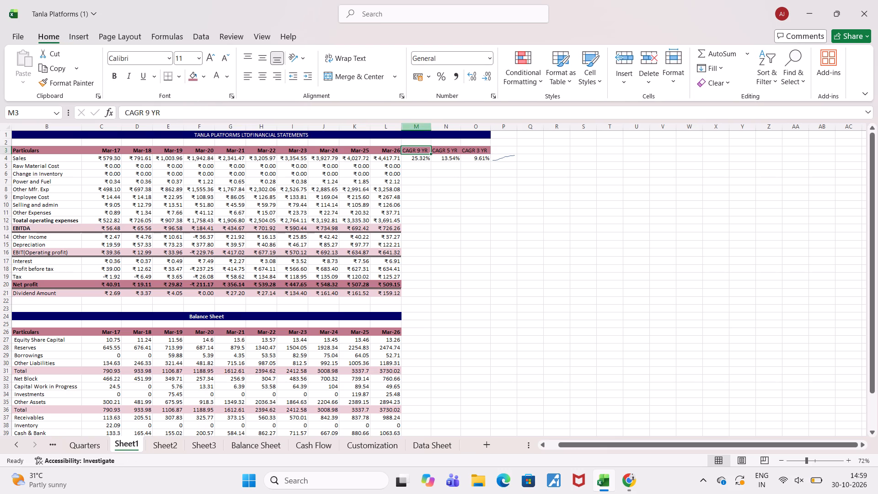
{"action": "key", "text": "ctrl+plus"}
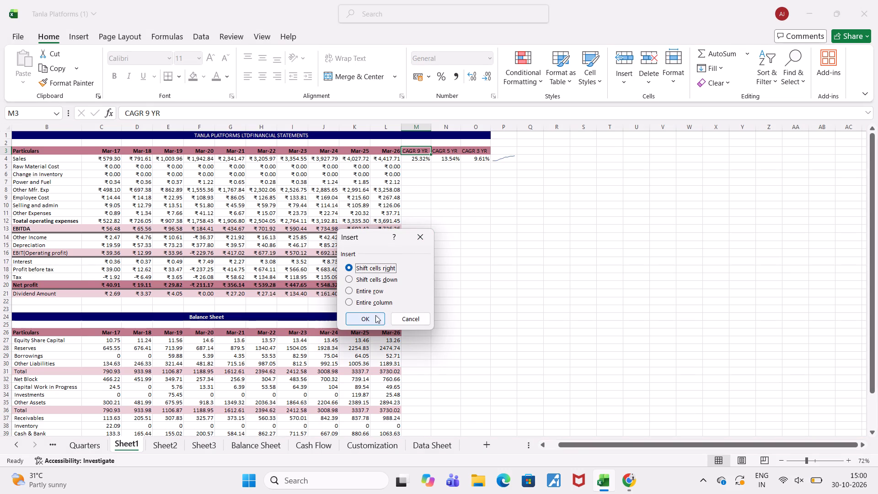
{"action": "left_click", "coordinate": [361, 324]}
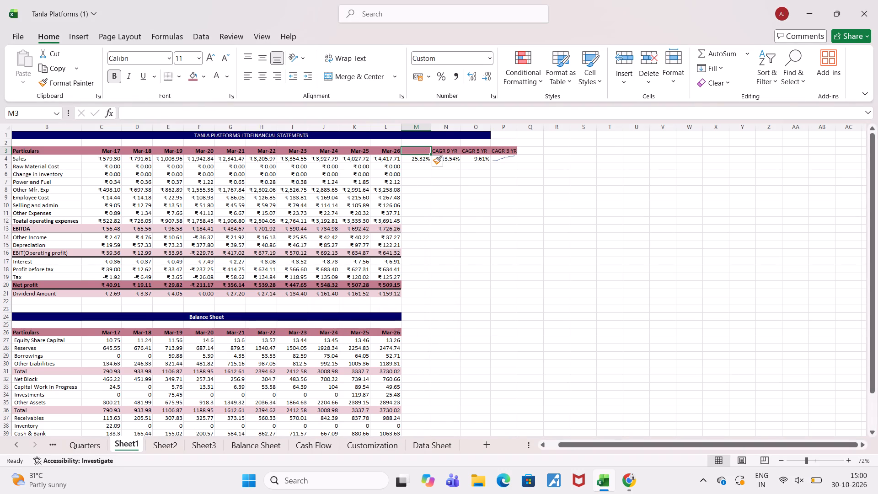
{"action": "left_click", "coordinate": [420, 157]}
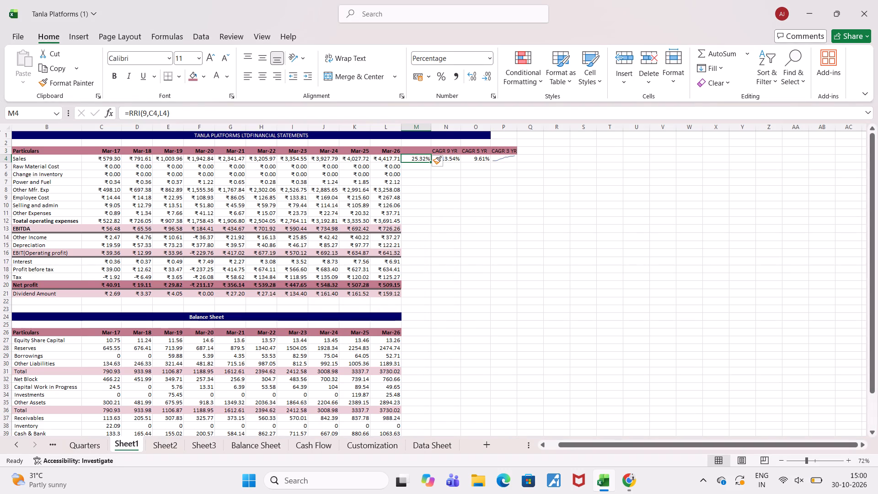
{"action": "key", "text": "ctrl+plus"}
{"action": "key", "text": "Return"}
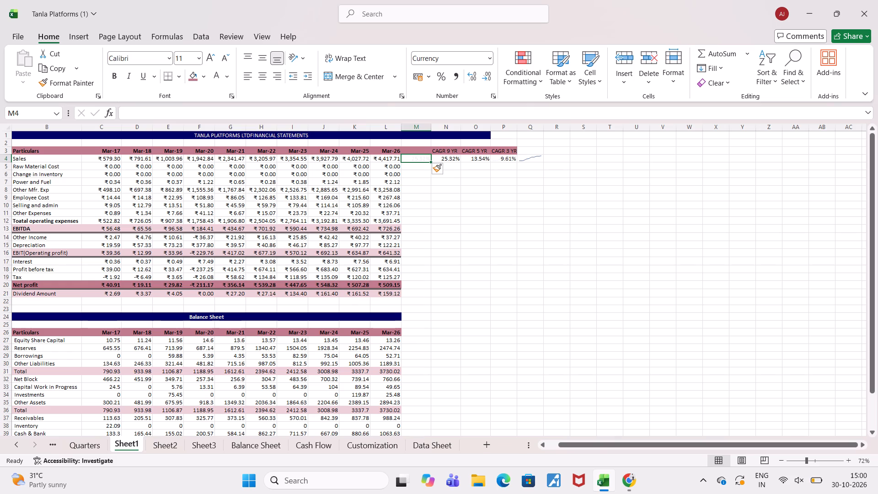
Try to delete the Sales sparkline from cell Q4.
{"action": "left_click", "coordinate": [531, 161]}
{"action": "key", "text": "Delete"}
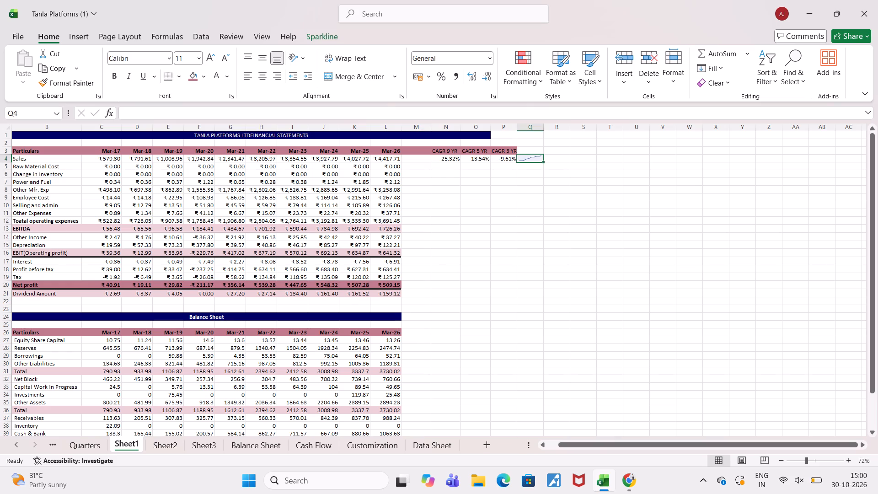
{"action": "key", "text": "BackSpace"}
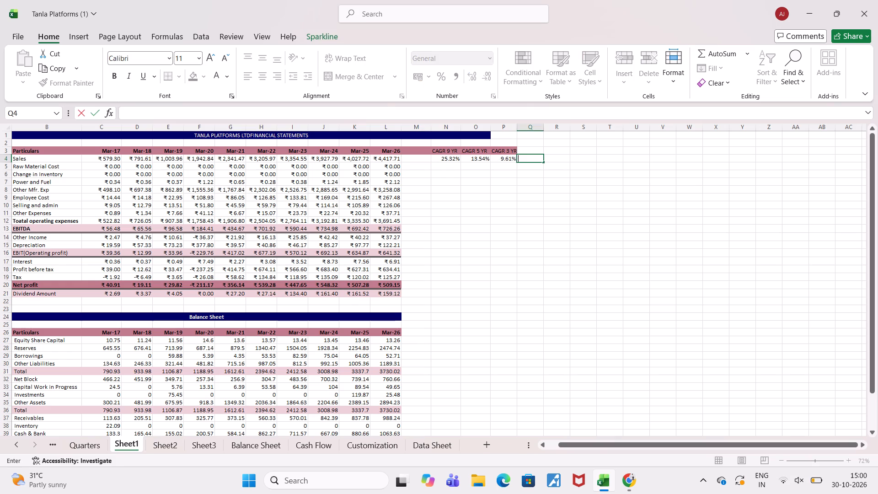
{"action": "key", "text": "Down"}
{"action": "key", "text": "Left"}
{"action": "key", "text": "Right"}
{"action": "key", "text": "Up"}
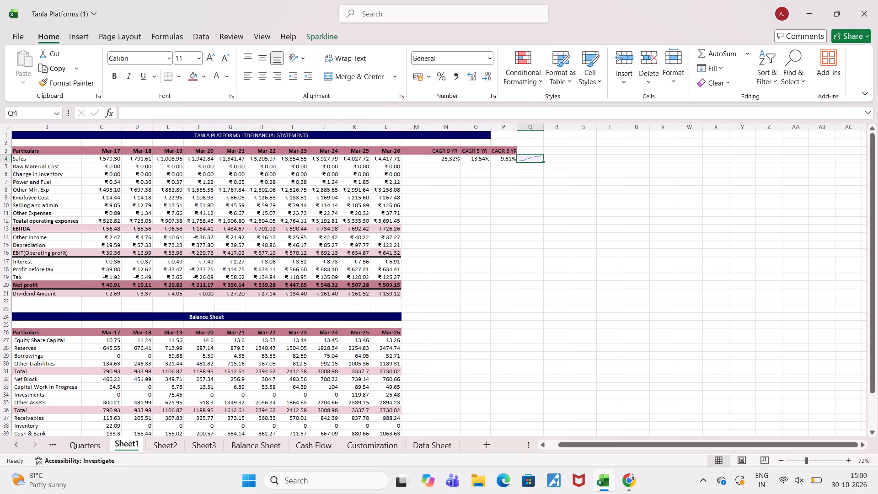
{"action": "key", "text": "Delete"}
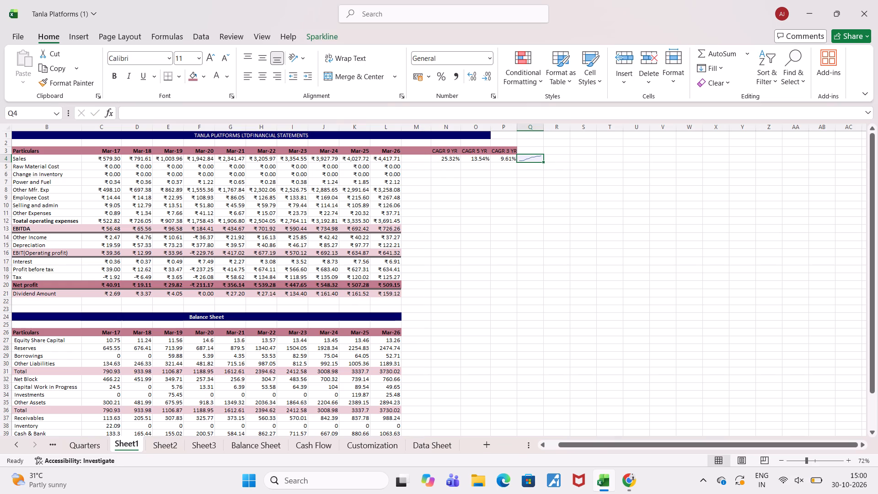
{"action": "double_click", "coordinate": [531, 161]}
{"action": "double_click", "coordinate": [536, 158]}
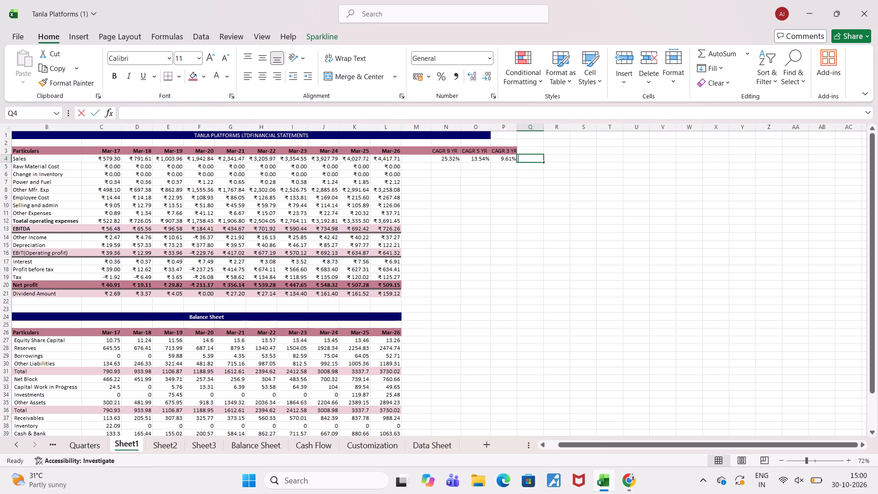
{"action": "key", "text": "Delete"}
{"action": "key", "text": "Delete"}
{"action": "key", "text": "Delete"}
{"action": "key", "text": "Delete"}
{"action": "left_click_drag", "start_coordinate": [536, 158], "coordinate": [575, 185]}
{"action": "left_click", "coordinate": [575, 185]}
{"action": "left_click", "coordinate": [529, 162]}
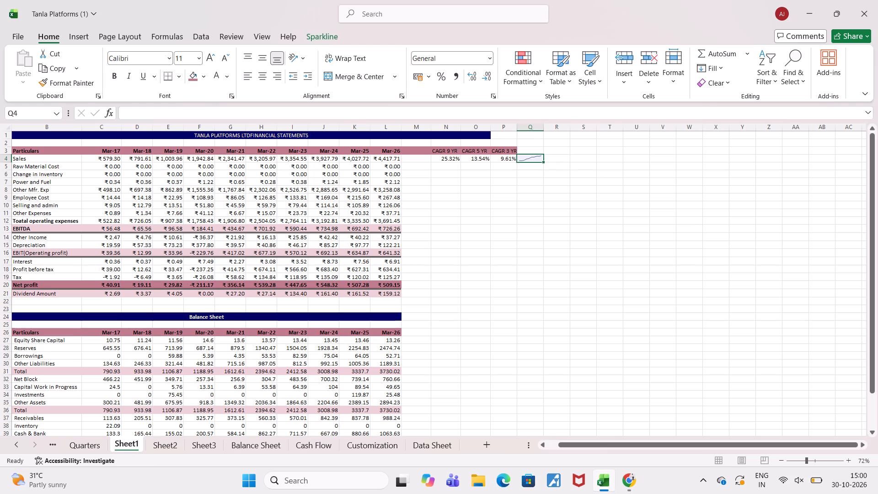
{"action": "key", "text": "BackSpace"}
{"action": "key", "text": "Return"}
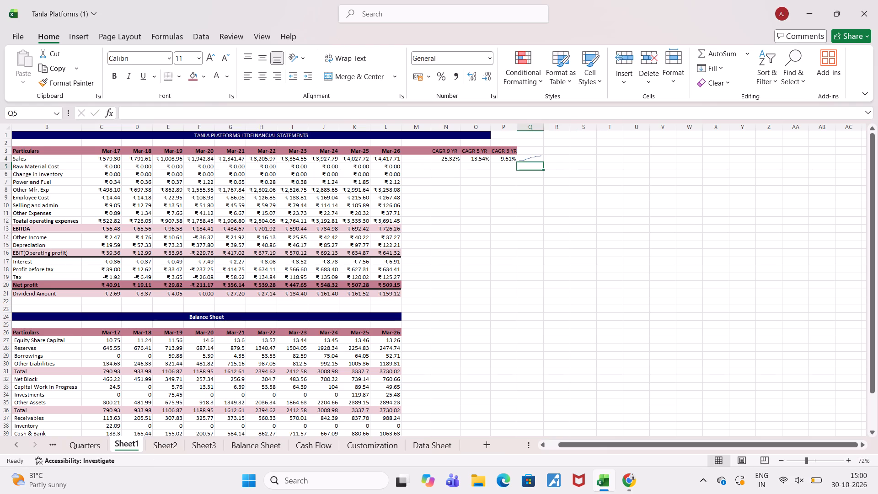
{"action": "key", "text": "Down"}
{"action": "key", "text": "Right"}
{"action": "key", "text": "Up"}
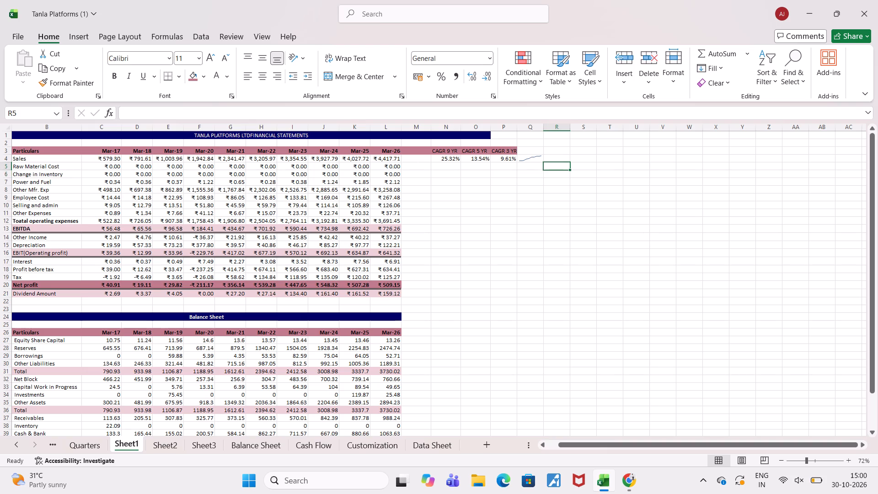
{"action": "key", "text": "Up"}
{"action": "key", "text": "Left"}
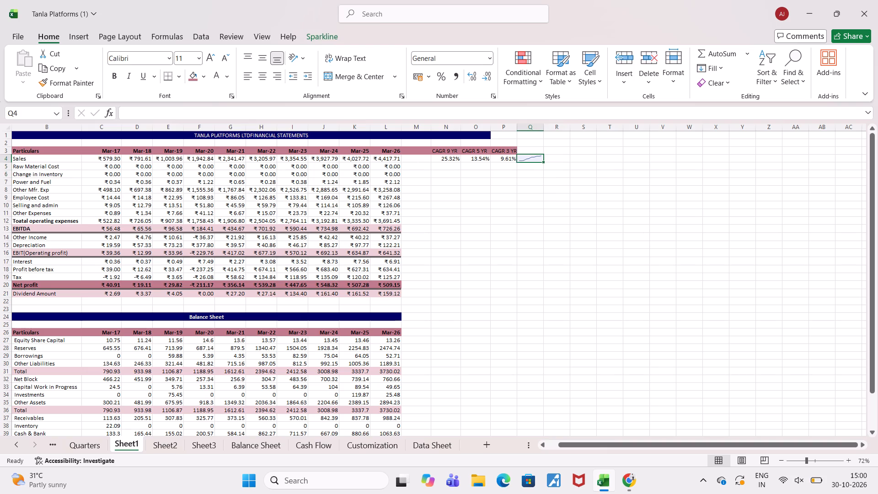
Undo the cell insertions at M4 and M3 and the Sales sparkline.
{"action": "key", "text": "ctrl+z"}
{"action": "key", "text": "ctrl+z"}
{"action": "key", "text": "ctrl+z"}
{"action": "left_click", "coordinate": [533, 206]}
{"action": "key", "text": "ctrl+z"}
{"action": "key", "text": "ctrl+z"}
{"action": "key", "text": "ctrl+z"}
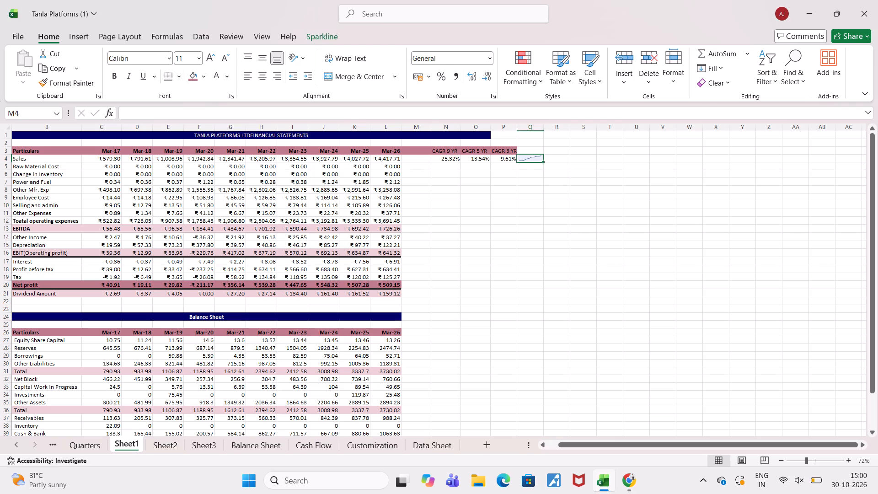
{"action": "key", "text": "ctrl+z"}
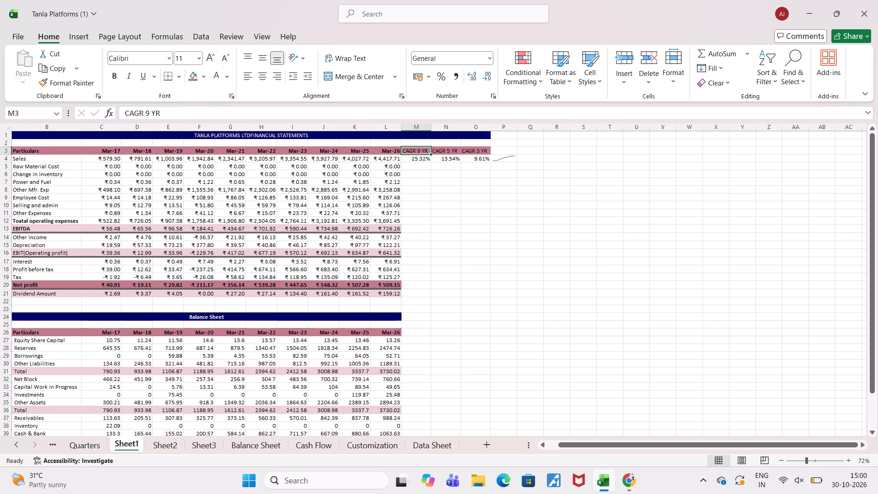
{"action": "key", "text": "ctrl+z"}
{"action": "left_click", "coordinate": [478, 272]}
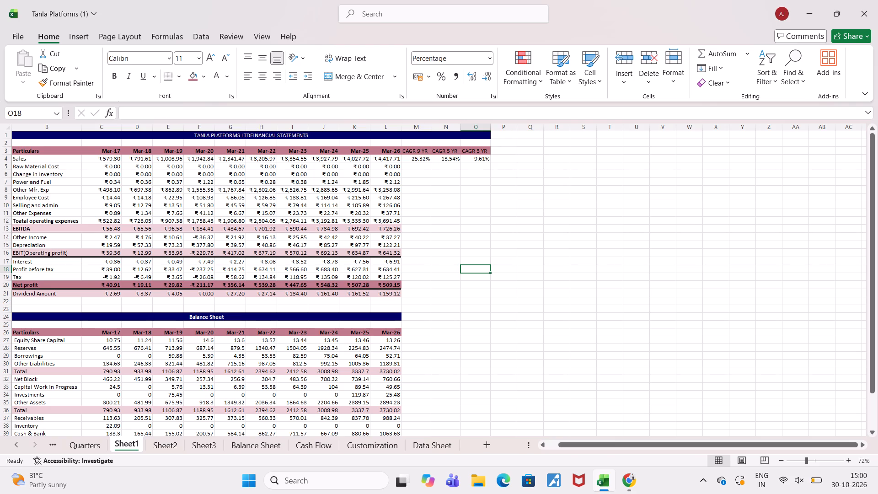
Insert blank cells at M2:M4 on Sheet1, shifting the CAGR headings and Sales growth values one column right.
{"action": "left_click_drag", "start_coordinate": [411, 150], "coordinate": [411, 161]}
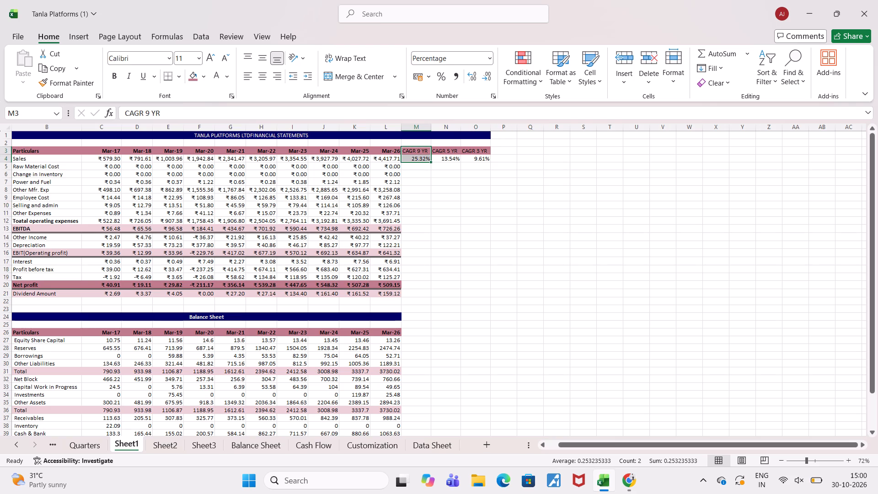
{"action": "left_click", "coordinate": [412, 134]}
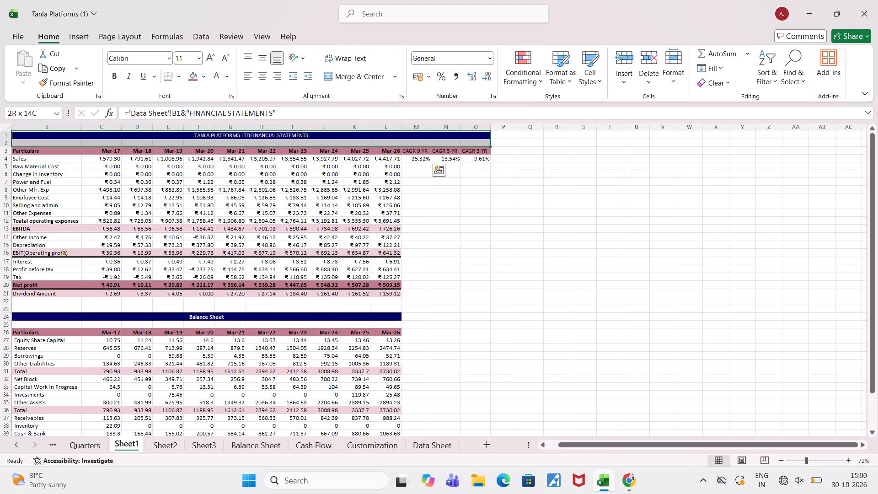
{"action": "left_click_drag", "start_coordinate": [414, 143], "coordinate": [415, 156]}
{"action": "key", "text": "ctrl+plus"}
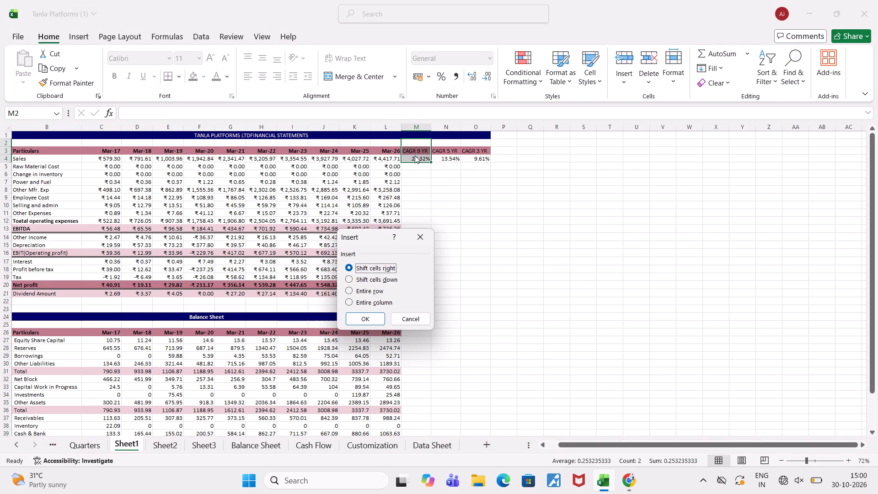
{"action": "key", "text": "Return"}
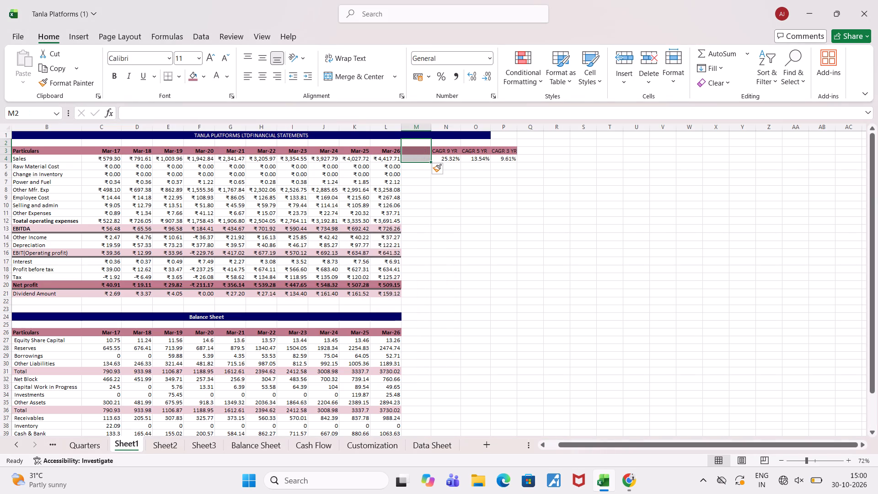
Enter the heading TREND in cell M3, beside the Mar-26 column.
{"action": "triple_click", "coordinate": [418, 151]}
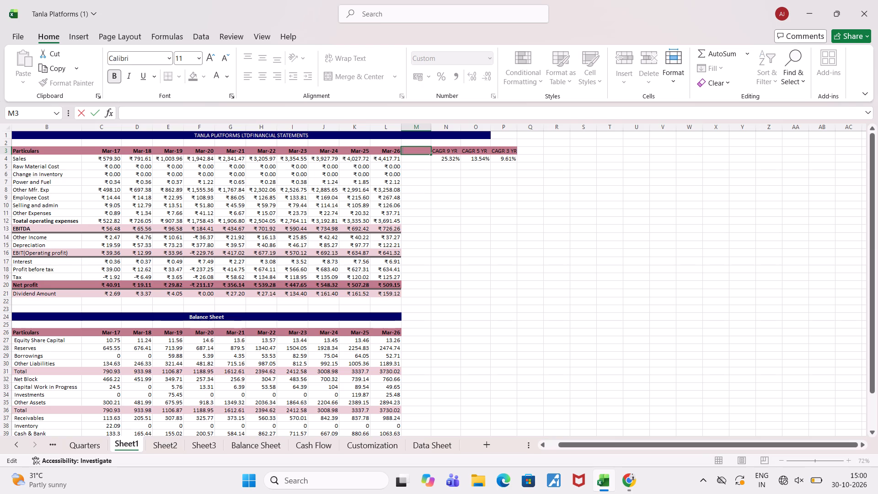
{"action": "type", "text": "TREN"}
{"action": "key", "text": "d"}
{"action": "key", "text": "Return"}
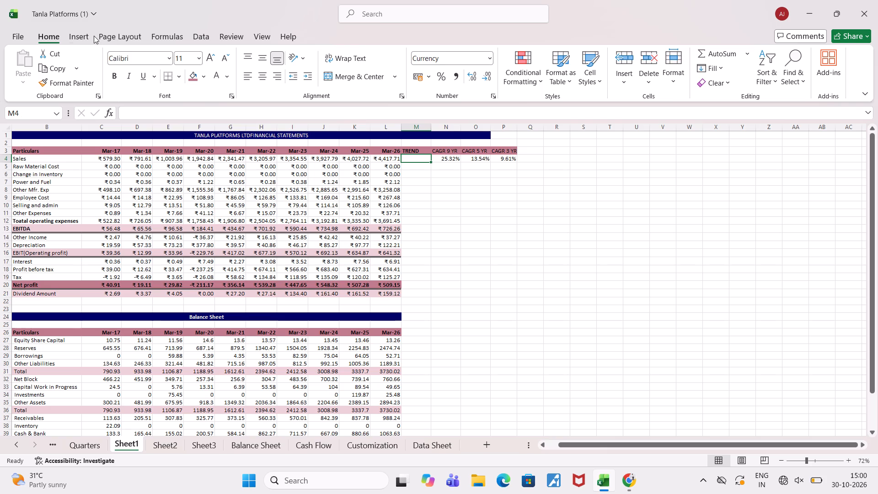
Insert a line sparkline in cell M4 using the Sales figures in C4:L4 as the data range.
{"action": "left_click", "coordinate": [80, 36]}
{"action": "left_click", "coordinate": [481, 59]}
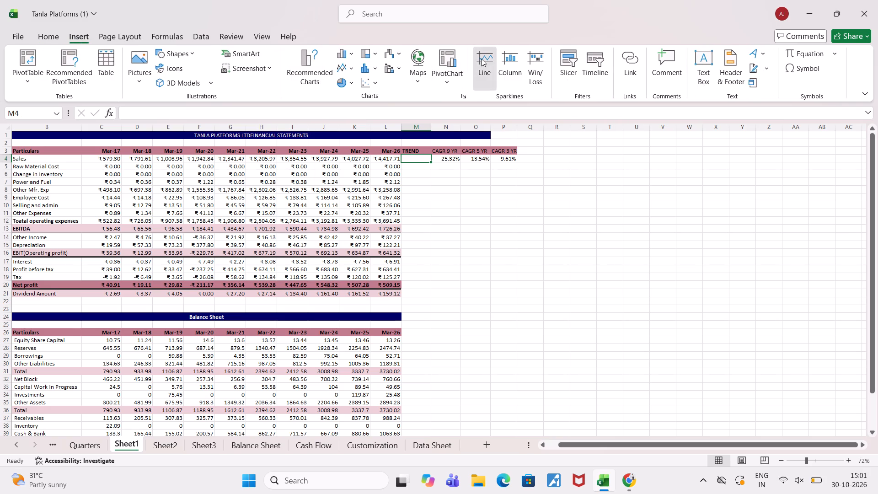
{"action": "left_click", "coordinate": [109, 156]}
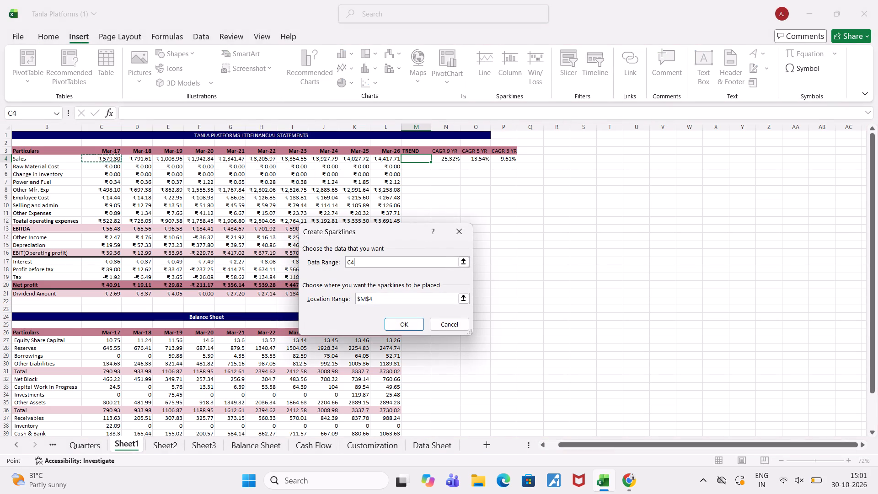
{"action": "key", "text": "shift+Right"}
{"action": "key", "text": "shift+Right"}
{"action": "key", "text": "shift+Right"}
{"action": "key", "text": "shift+Right"}
{"action": "key", "text": "shift+Right"}
{"action": "key", "text": "shift+Right"}
{"action": "key", "text": "shift+Right"}
{"action": "key", "text": "shift+Right"}
{"action": "key", "text": "shift+Right"}
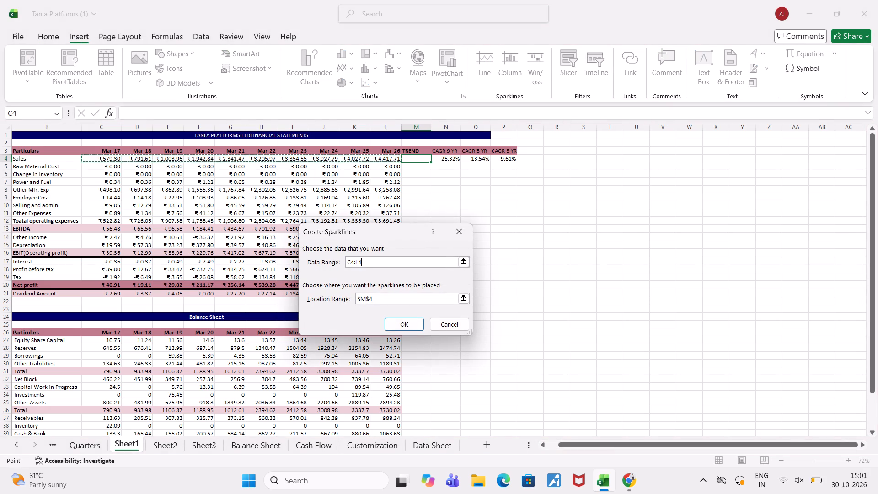
{"action": "key", "text": "Return"}
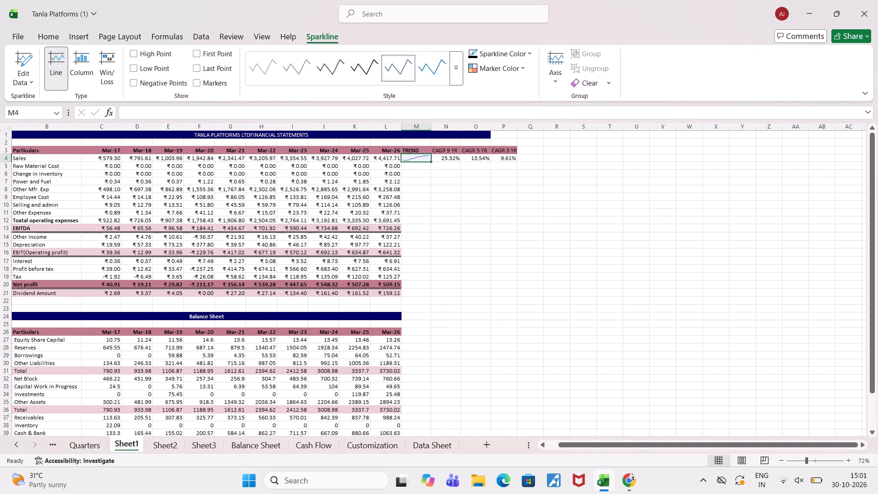
Fill the Sales sparkline down the TREND column from M4 to the Dividend Amount row, M21.
{"action": "left_click", "coordinate": [415, 282]}
{"action": "left_click_drag", "start_coordinate": [422, 158], "coordinate": [432, 160]}
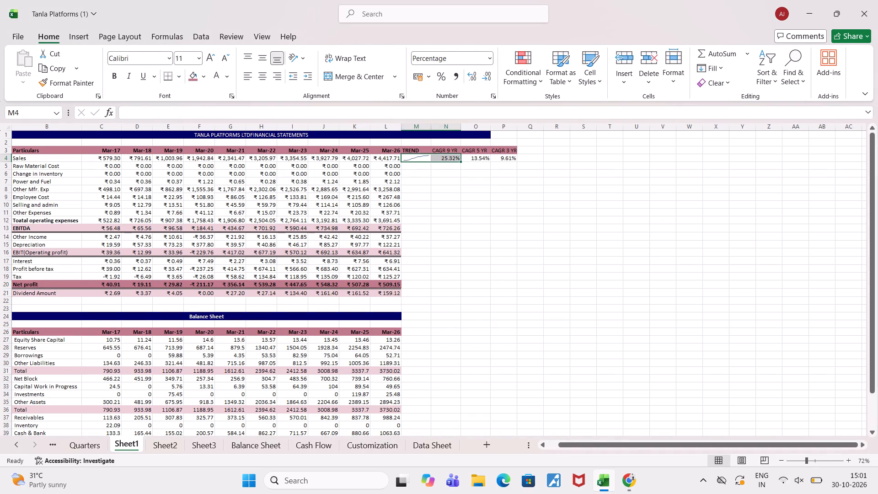
{"action": "left_click_drag", "start_coordinate": [432, 160], "coordinate": [429, 160]}
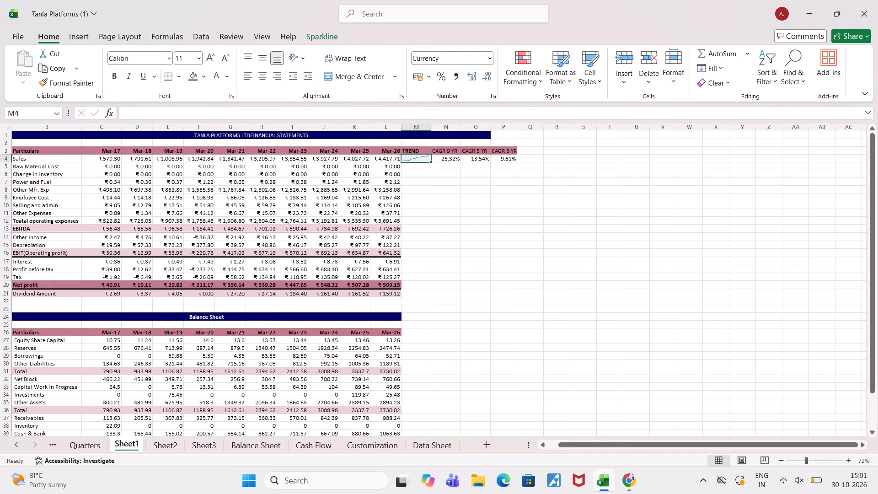
{"action": "left_click_drag", "start_coordinate": [429, 161], "coordinate": [424, 298]}
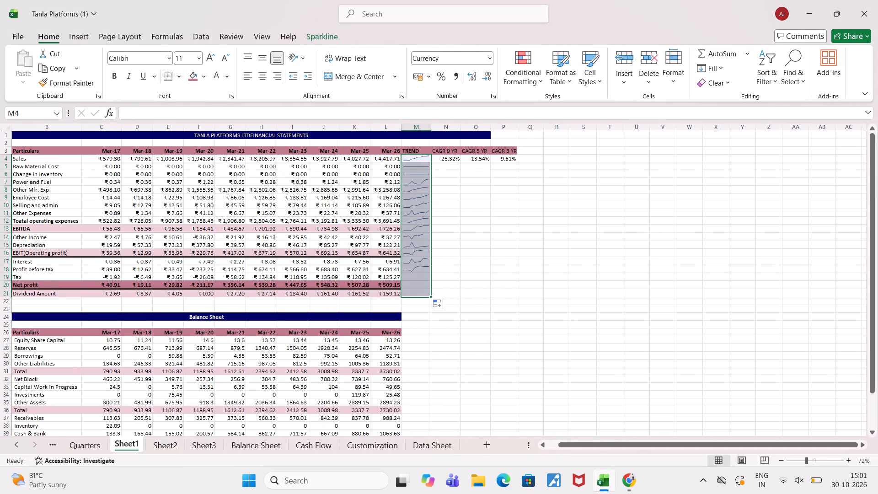
{"action": "left_click", "coordinate": [451, 356]}
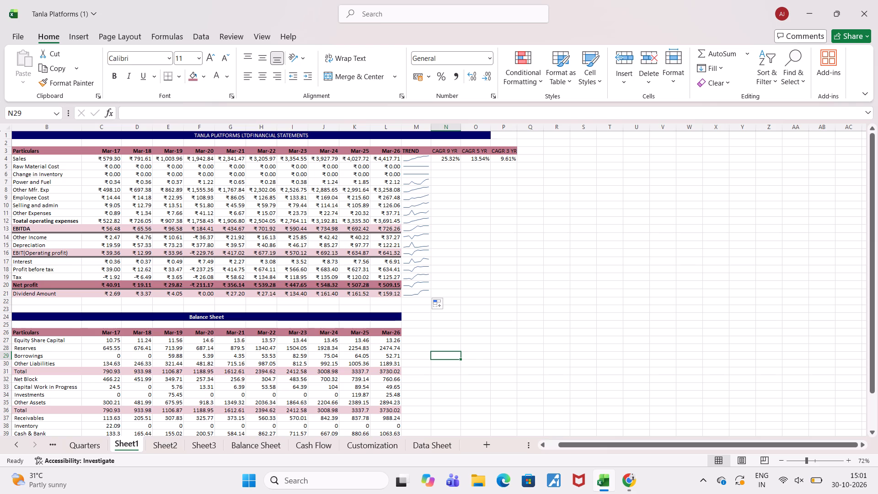
Review the Balance Sheet section on Sheet1, the vertical analysis on Sheet2 and the horizontal analysis on Sheet3.
{"action": "scroll", "coordinate": [451, 356], "scroll_direction": "down", "scroll_amount": 1}
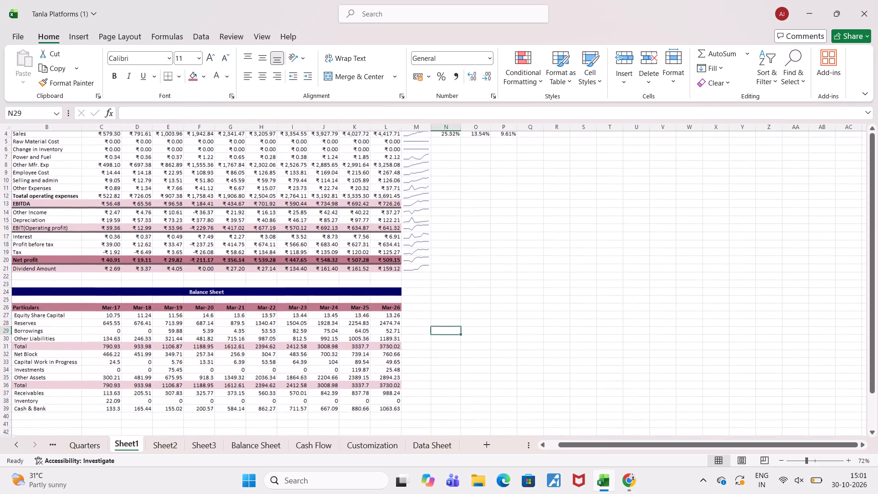
{"action": "scroll", "coordinate": [451, 356], "scroll_direction": "down", "scroll_amount": 1}
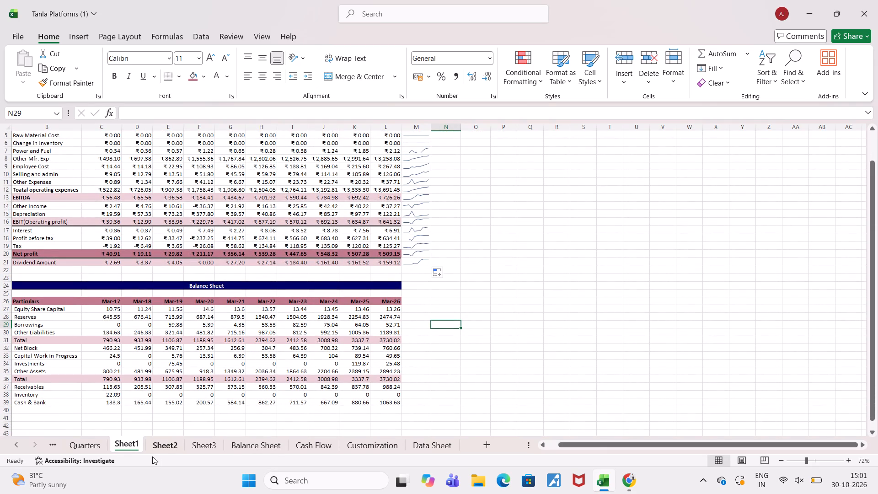
{"action": "left_click", "coordinate": [152, 456]}
{"action": "left_click", "coordinate": [171, 446]}
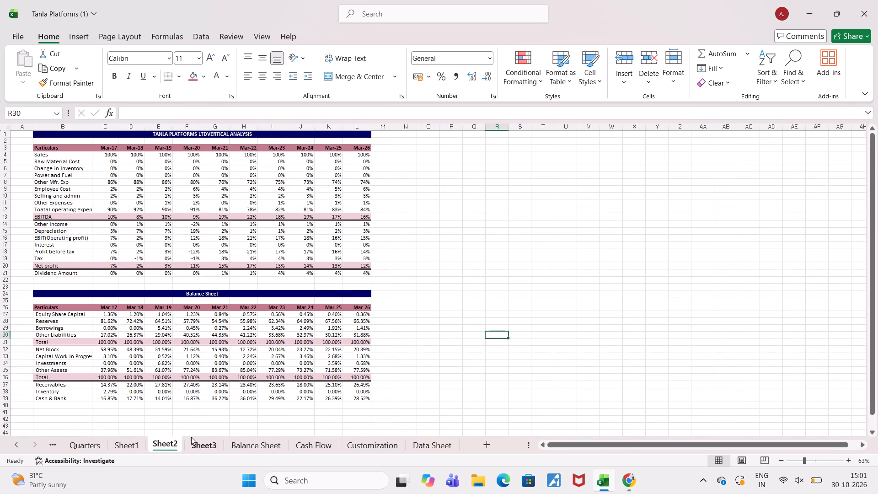
{"action": "left_click", "coordinate": [201, 443]}
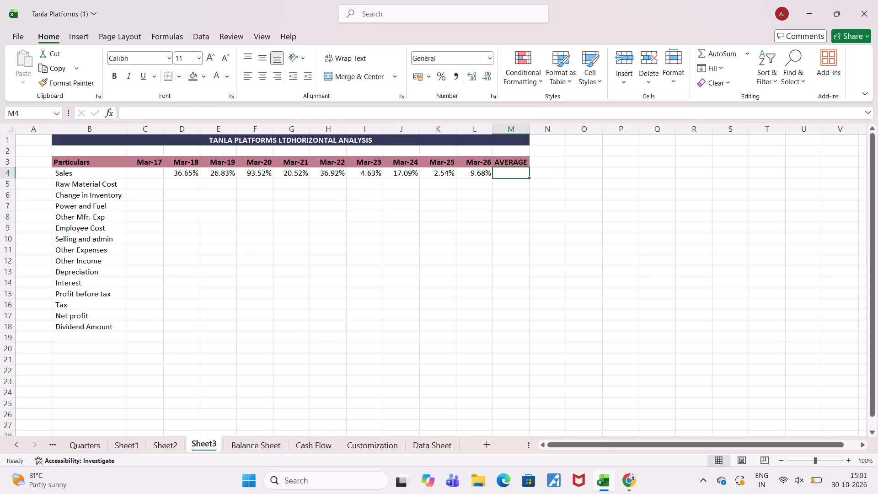
{"action": "scroll", "coordinate": [434, 236], "scroll_direction": "up", "scroll_amount": 3}
Switch to the desktop and launch Kuro.
{"action": "double_click", "coordinate": [150, 129]}
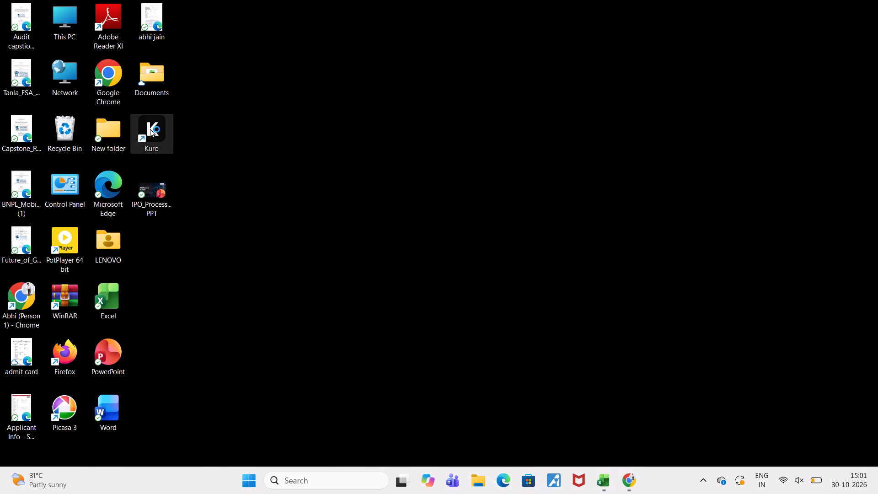
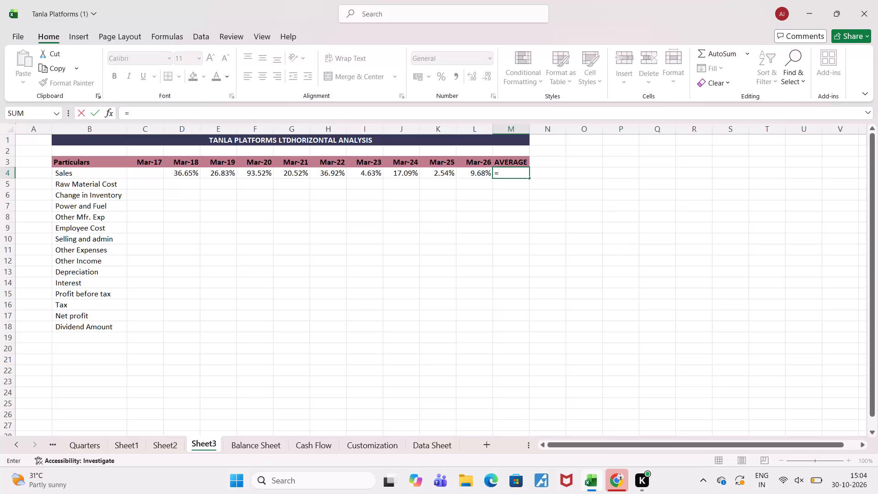
Complete the formula in M4 on Sheet3 as the AVERAGE of the Sales growth percentages in D4:L4.
{"action": "type", "text": "AVE"}
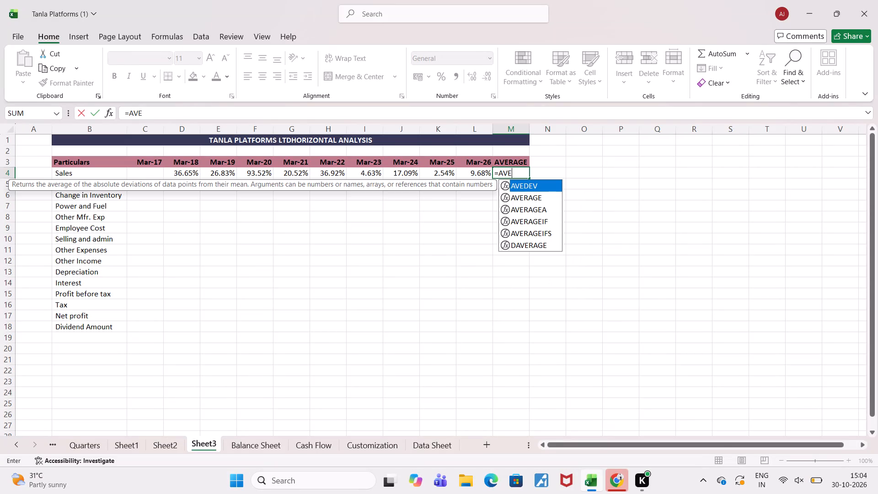
{"action": "key", "text": "Down"}
{"action": "key", "text": "Tab"}
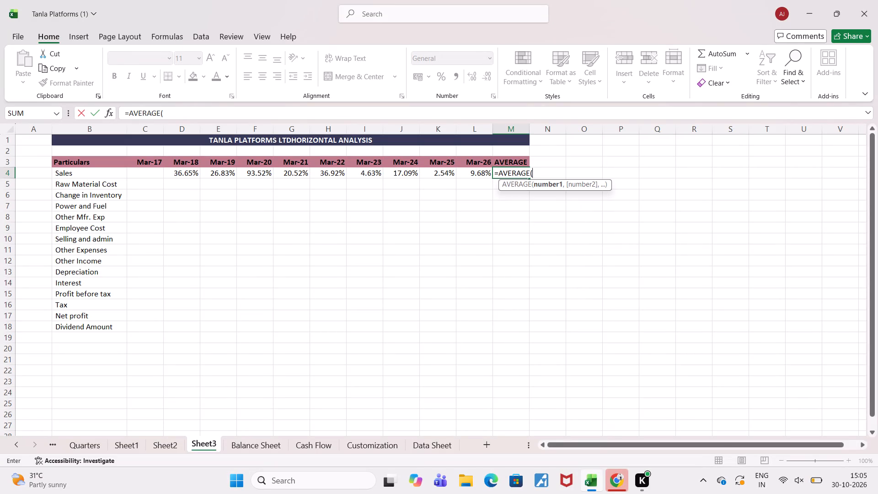
{"action": "left_click", "coordinate": [176, 170]}
{"action": "key", "text": "shift+Right"}
{"action": "key", "text": "shift+Right"}
{"action": "key", "text": "shift+Right"}
{"action": "key", "text": "shift+Right"}
{"action": "key", "text": "shift+Right"}
{"action": "key", "text": "shift+Right"}
{"action": "key", "text": "shift+Right"}
{"action": "key", "text": "shift+Right"}
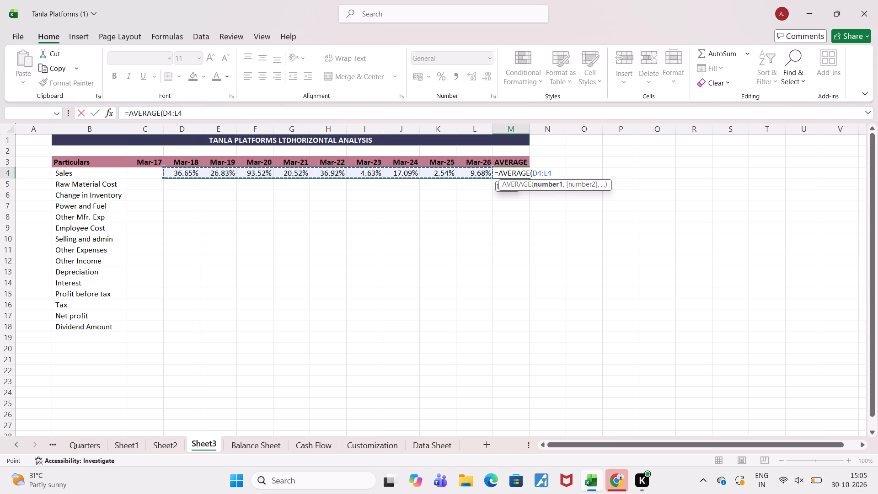
{"action": "key", "text": "shift+parenright"}
{"action": "key", "text": "Return"}
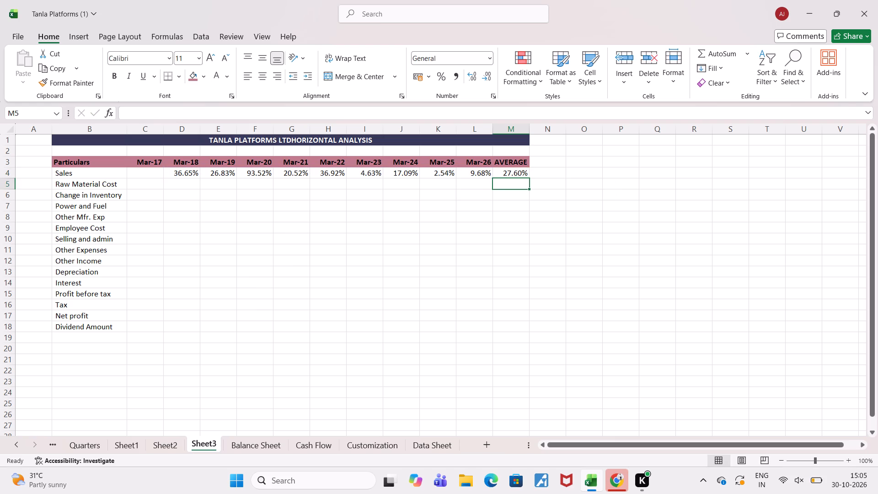
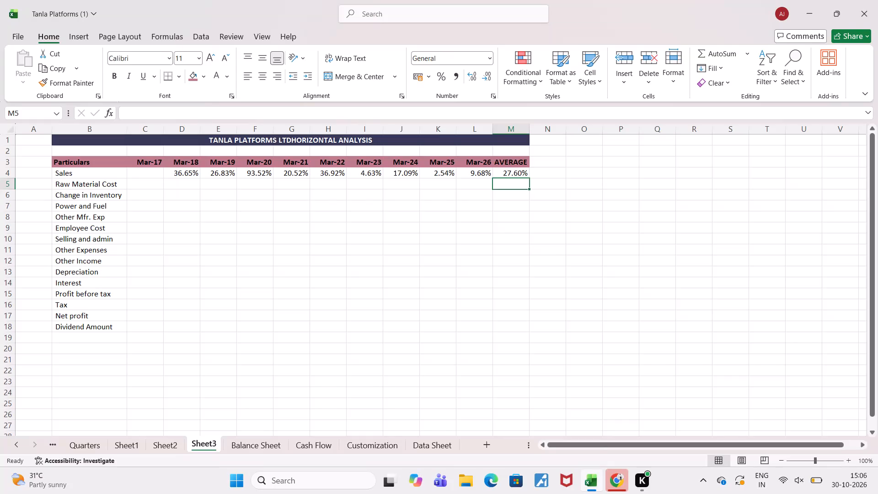
Shift the range of the AVERAGE formula in M4 on Sheet3 one column back to C4:K4.
{"action": "left_click", "coordinate": [506, 167]}
{"action": "double_click", "coordinate": [508, 172]}
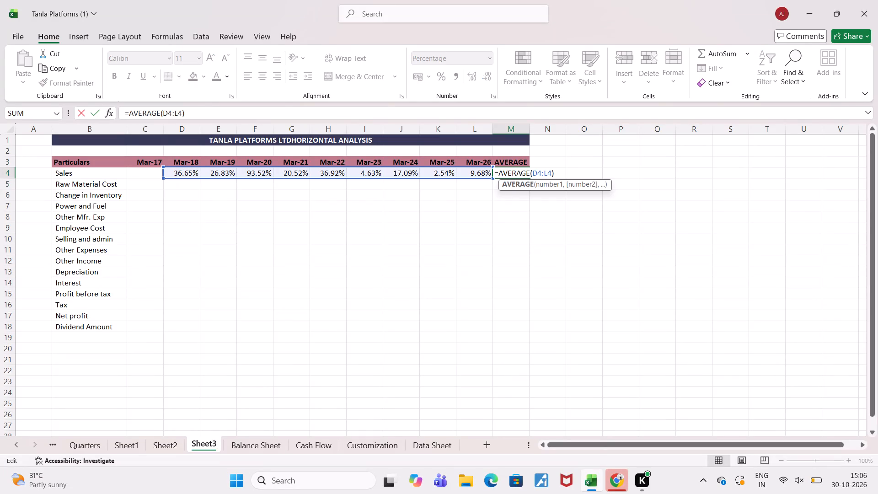
{"action": "left_click_drag", "start_coordinate": [166, 176], "coordinate": [156, 176]}
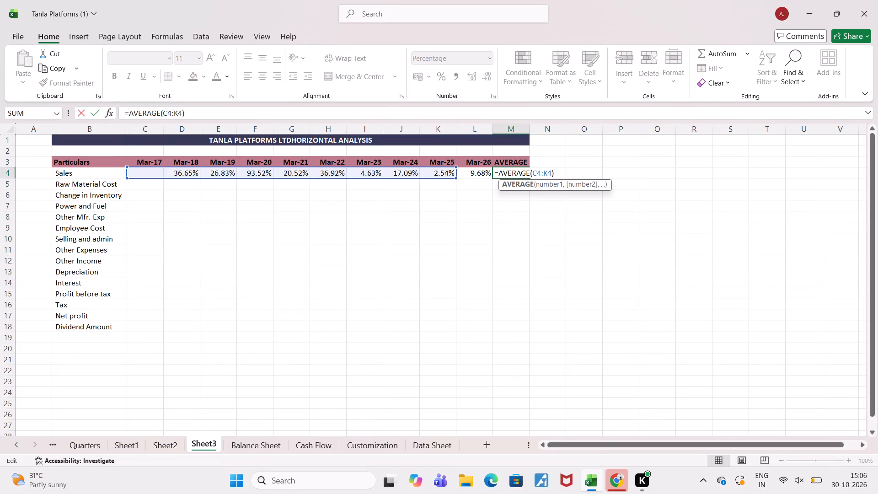
{"action": "left_click_drag", "start_coordinate": [456, 180], "coordinate": [471, 178]}
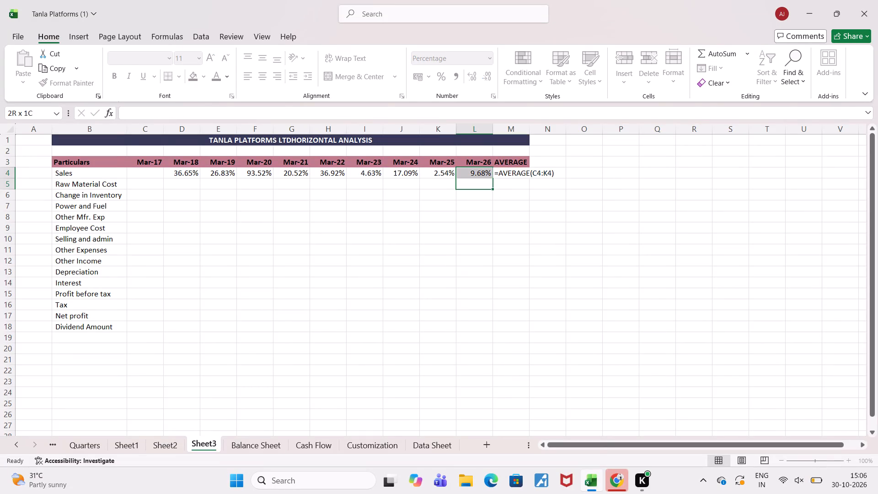
{"action": "left_click_drag", "start_coordinate": [471, 178], "coordinate": [471, 177]}
Extend the AVERAGE range in M4 through the Mar-26 column so the formula reads =AVERAGE(C4:L4).
{"action": "left_click", "coordinate": [509, 177]}
{"action": "double_click", "coordinate": [509, 177]}
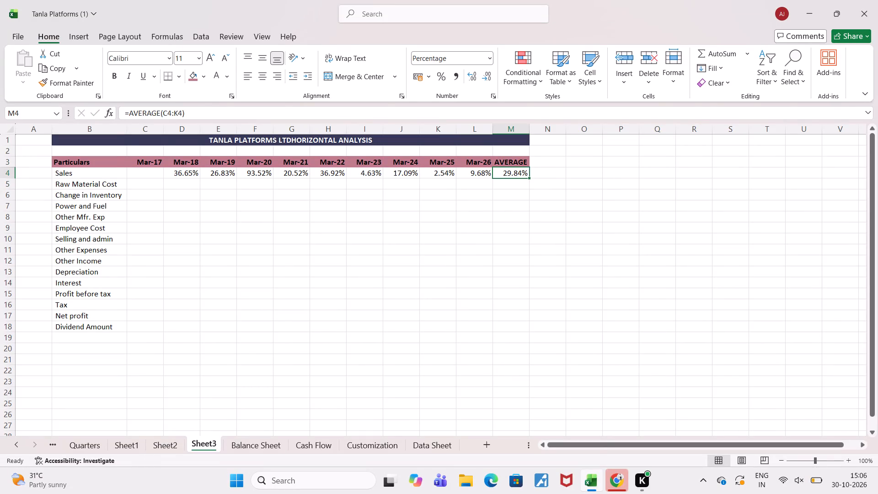
{"action": "double_click", "coordinate": [509, 175]}
{"action": "left_click", "coordinate": [457, 176]}
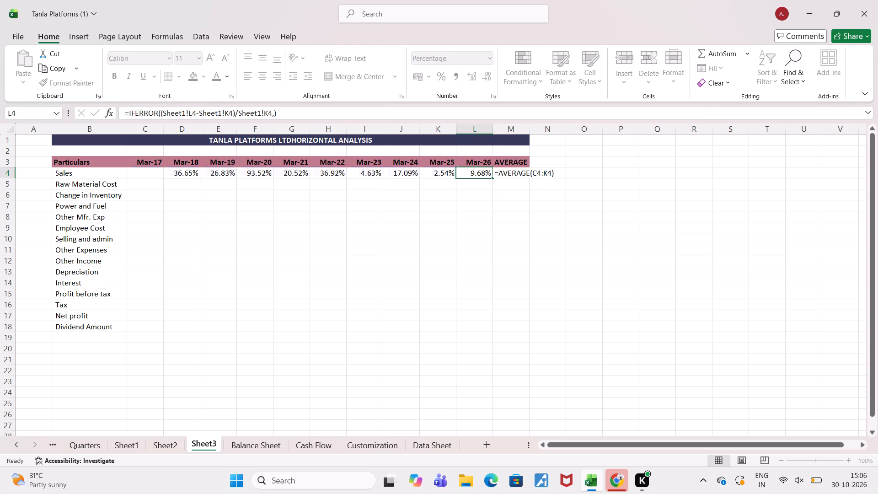
{"action": "double_click", "coordinate": [510, 173]}
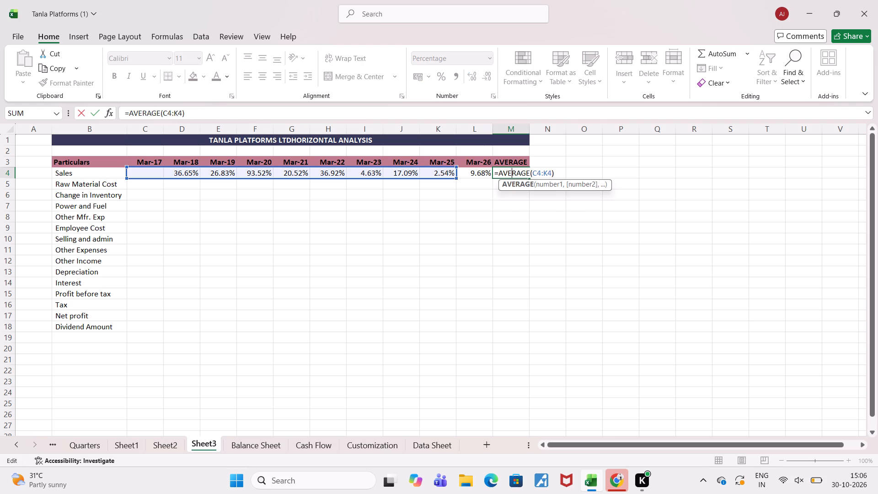
{"action": "key", "text": "shift+Right"}
{"action": "key", "text": "shift+Left"}
{"action": "left_click", "coordinate": [552, 172]}
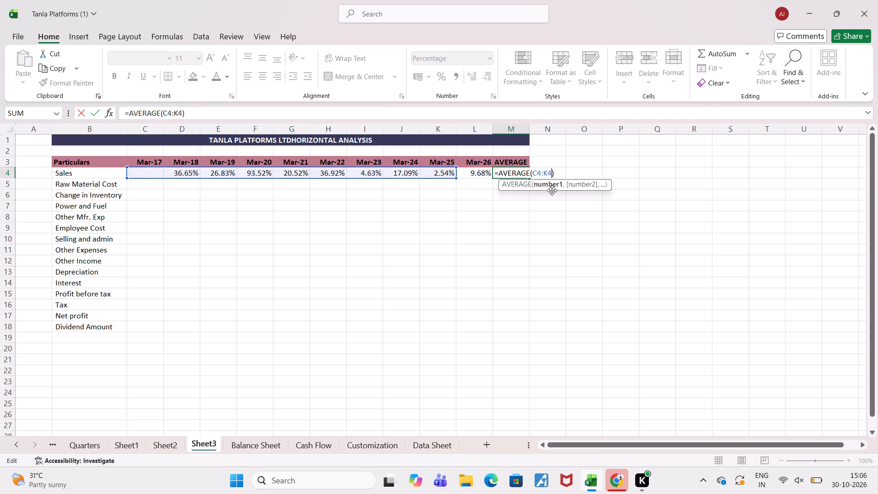
{"action": "key", "text": "shift+Right"}
{"action": "key", "text": "shift+Right"}
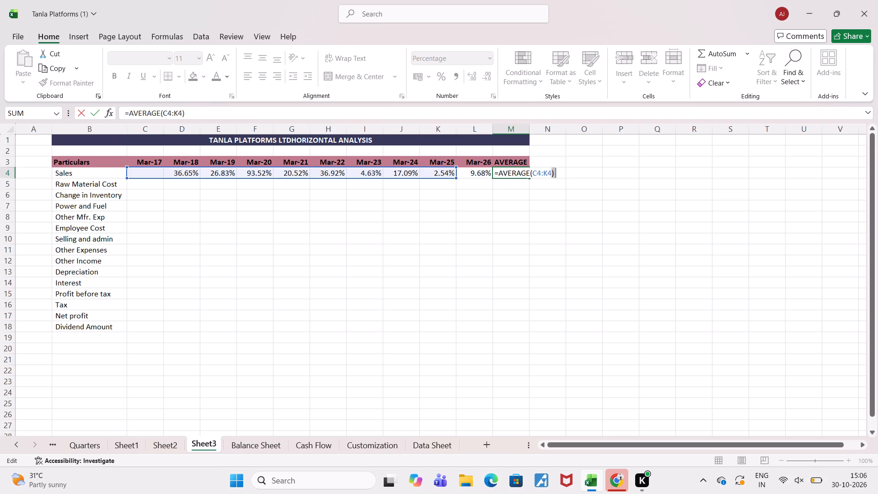
{"action": "key", "text": "BackSpace"}
{"action": "key", "text": "shift+Right"}
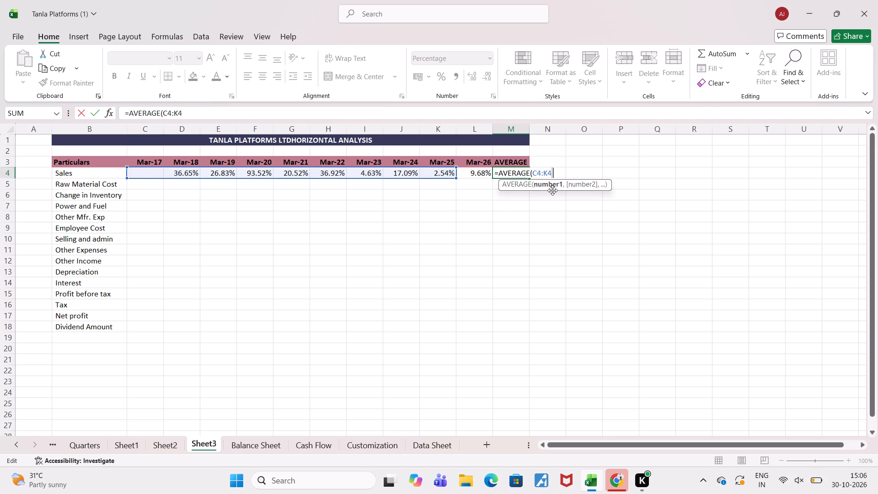
{"action": "left_click_drag", "start_coordinate": [456, 177], "coordinate": [481, 177]}
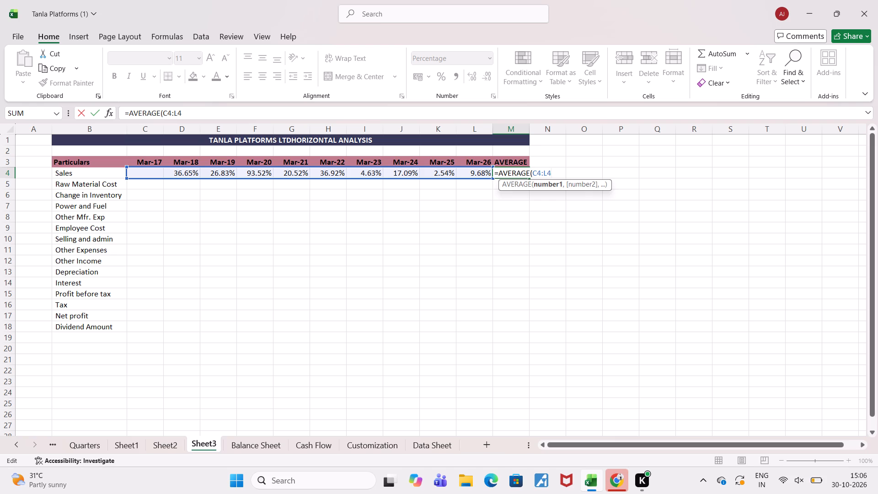
{"action": "key", "text": "shift+parenright"}
{"action": "key", "text": "Return"}
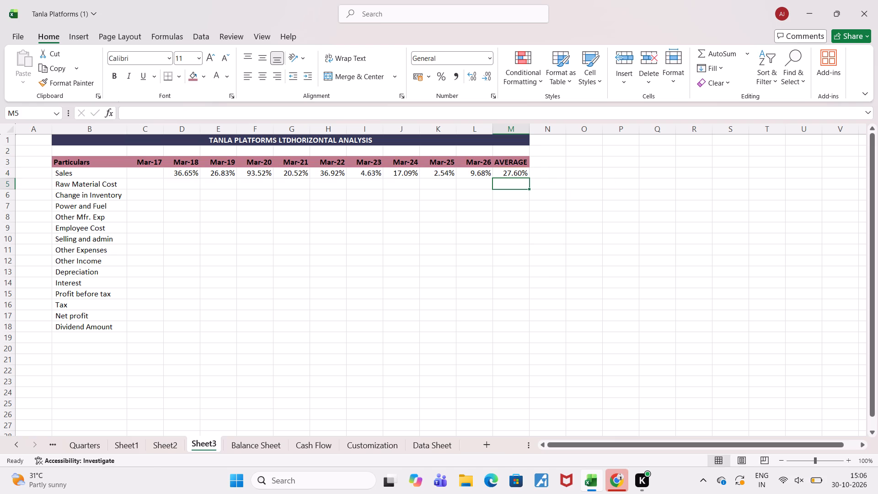
Select the Sales average formula in M4 on Sheet3.
{"action": "left_click", "coordinate": [505, 177]}
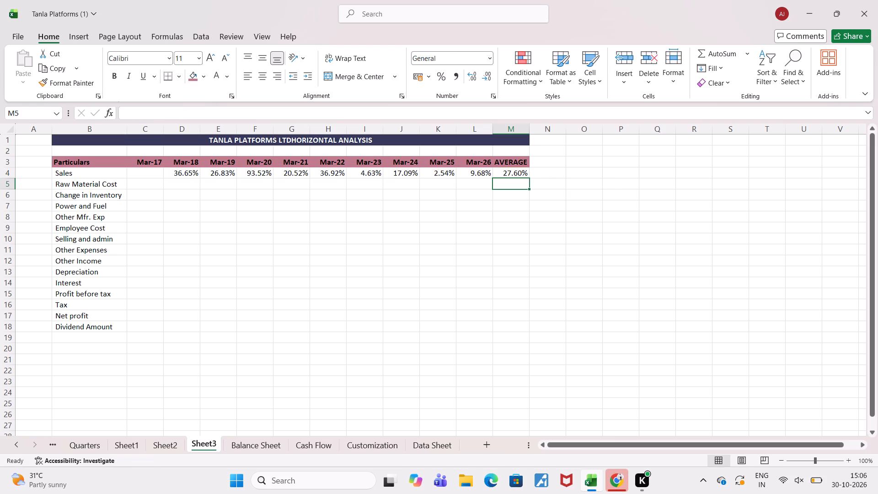